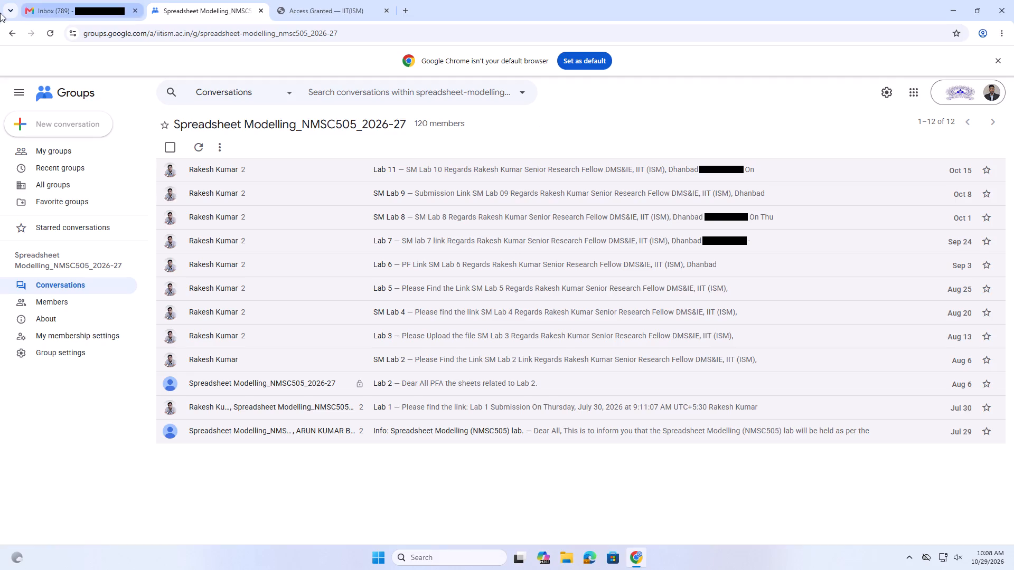
Reload the Spreadsheet Modelling_NMSC505_2026-27 conversation list and open the Lab 11 conversation to view its messages.
click(51, 31)
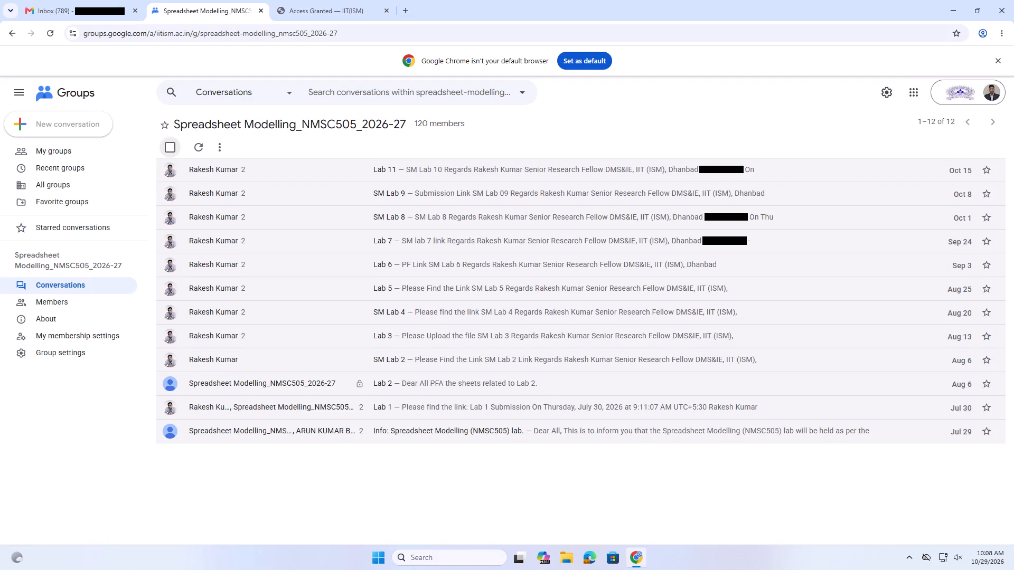
click(464, 175)
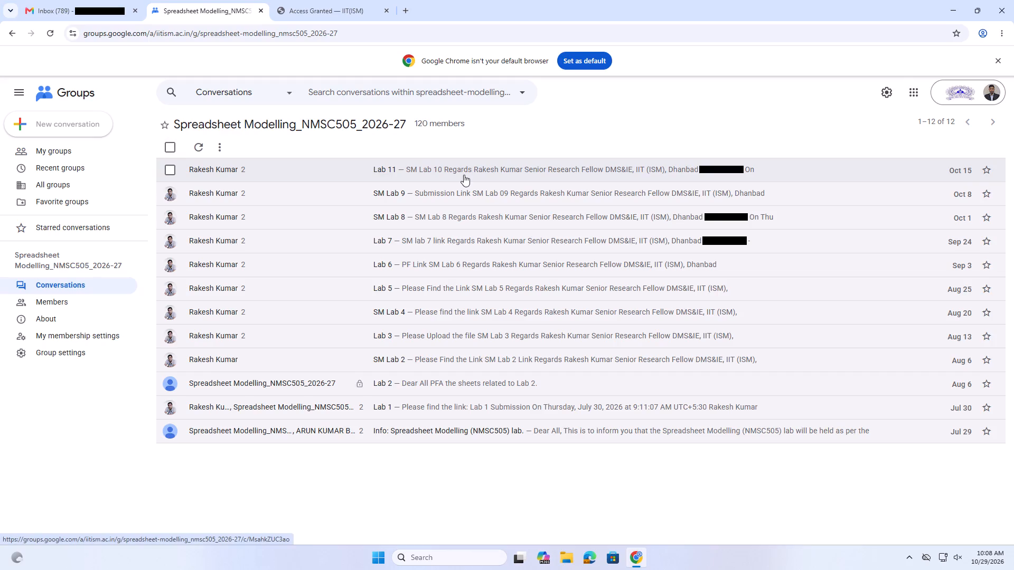
click(464, 175)
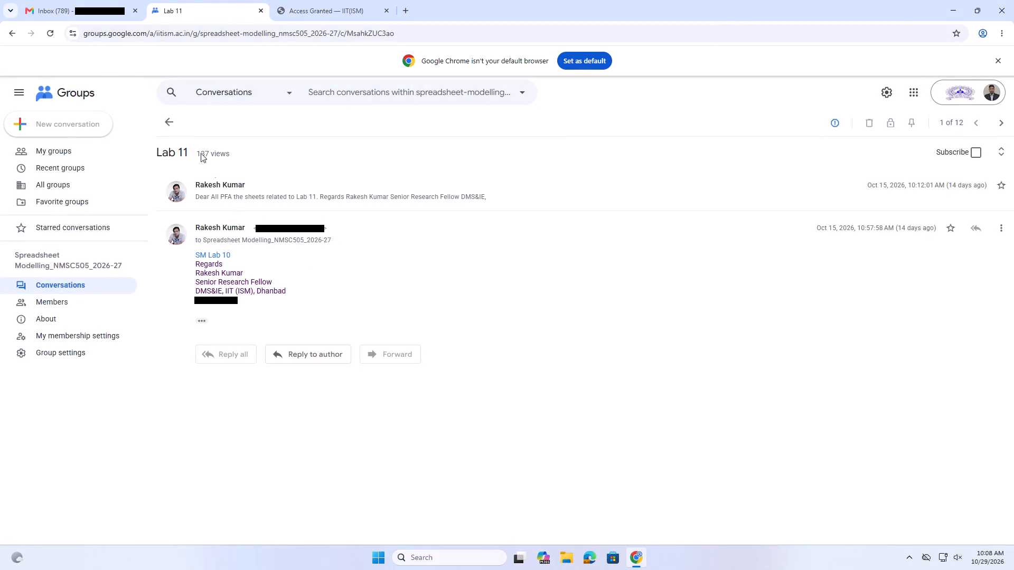
Return from Lab 11 to the group's conversation list and reload it to check for new posts.
click(15, 34)
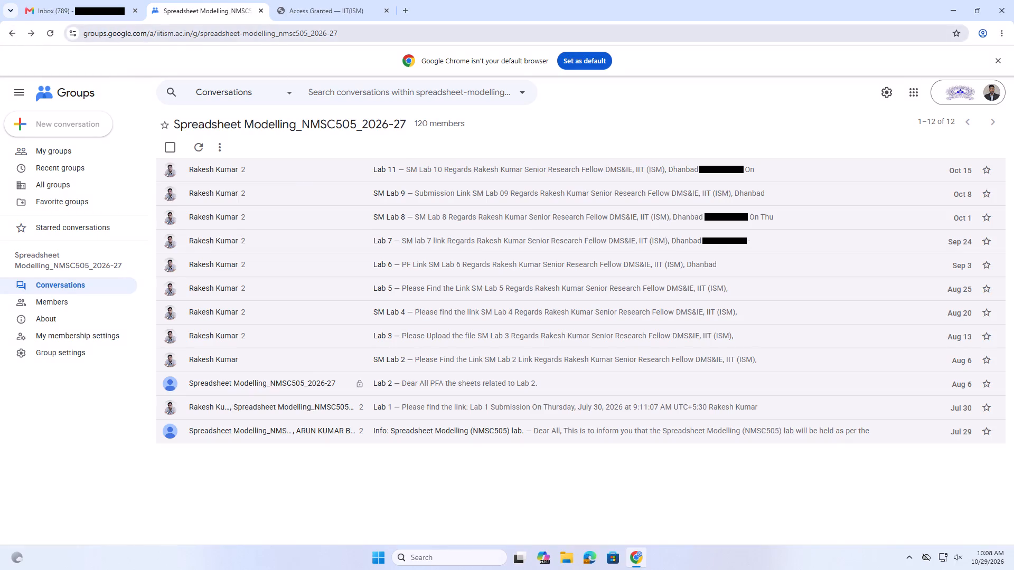
click(46, 34)
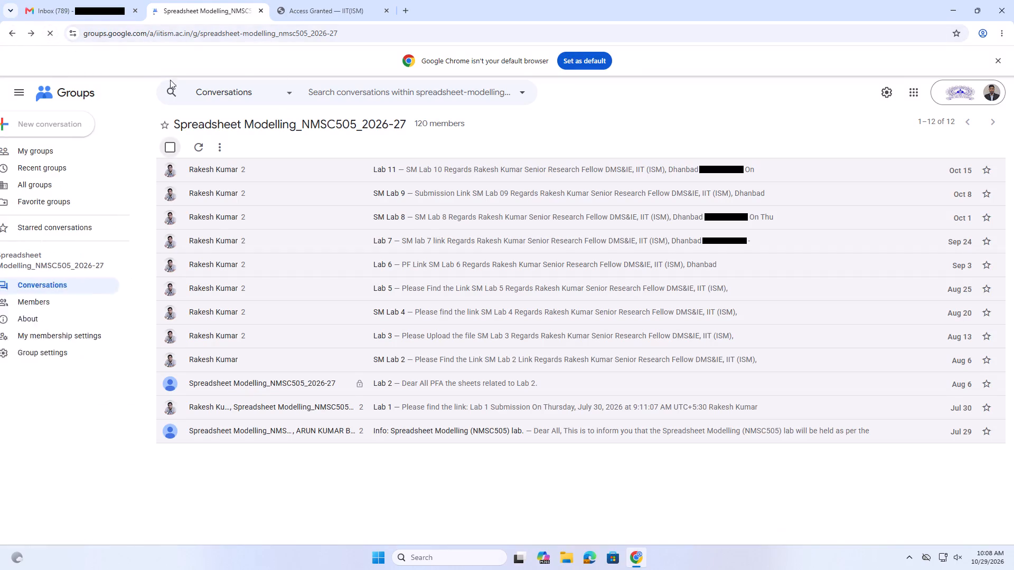
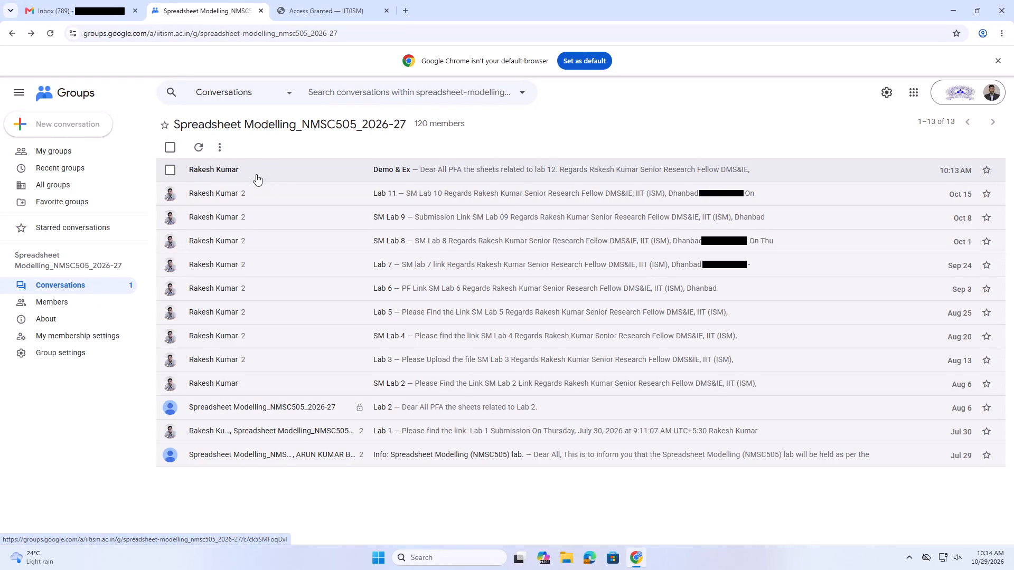
Open the Demo & Ex conversation and download both lab 12 attachments, Question.xlsx and Demo.xlsx.
double_click(256, 174)
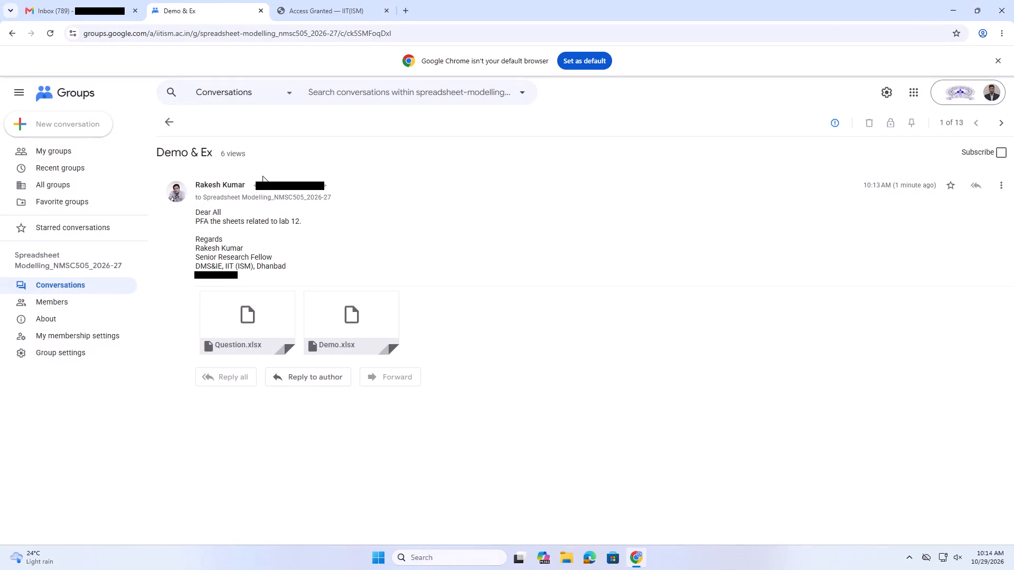
click(226, 311)
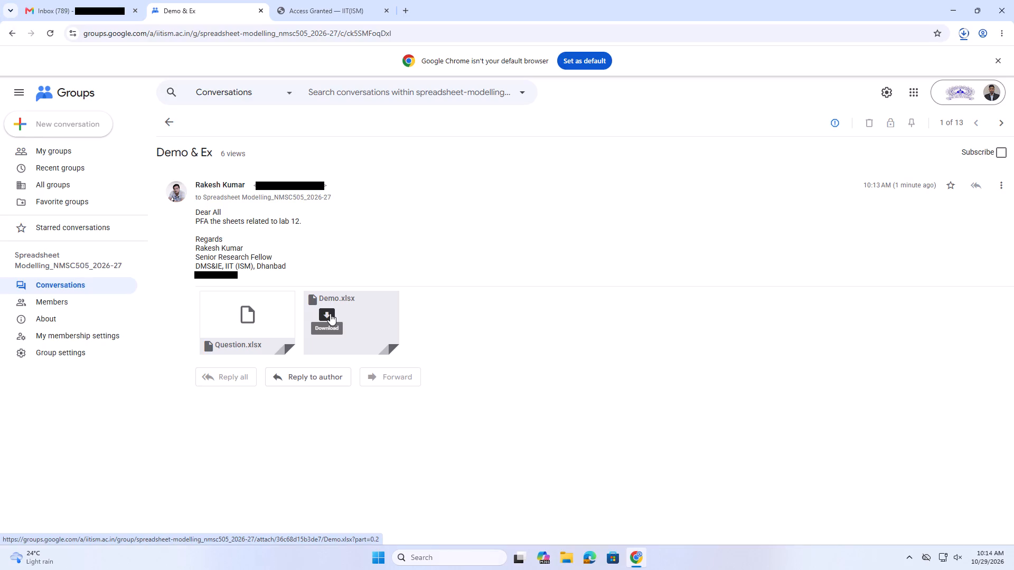
click(330, 313)
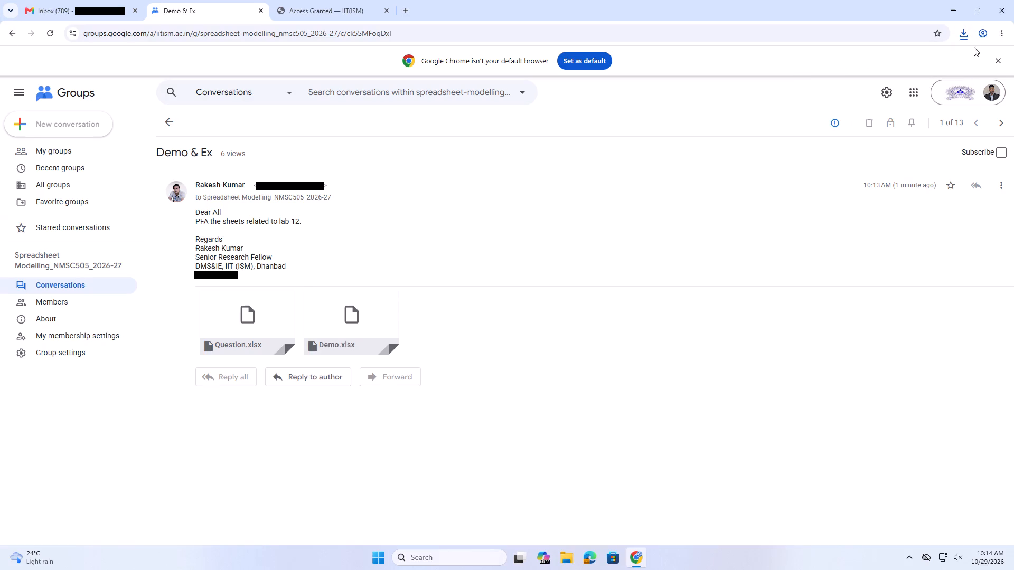
Open the downloaded Question.xlsx workbook in Excel from the browser's recent downloads.
click(961, 30)
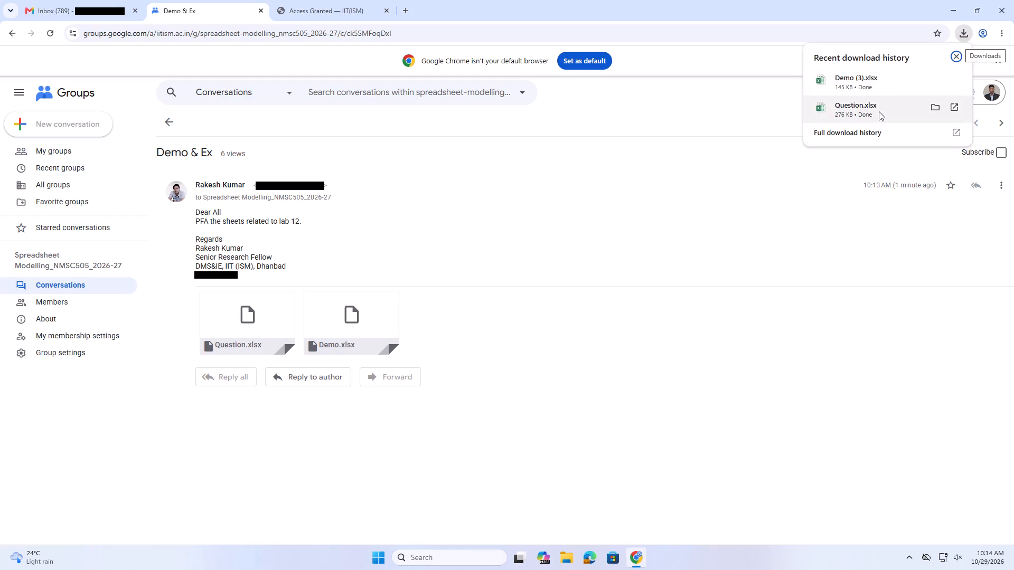
click(879, 112)
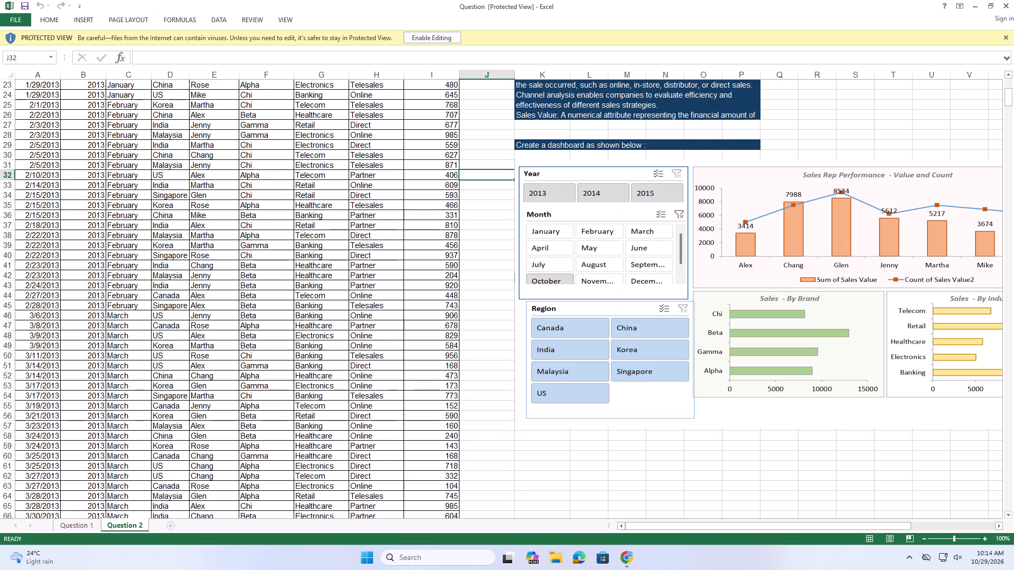
Switch back to Chrome, open the downloaded Demo (3).xlsx workbook in Excel, and enable editing for it.
click(624, 562)
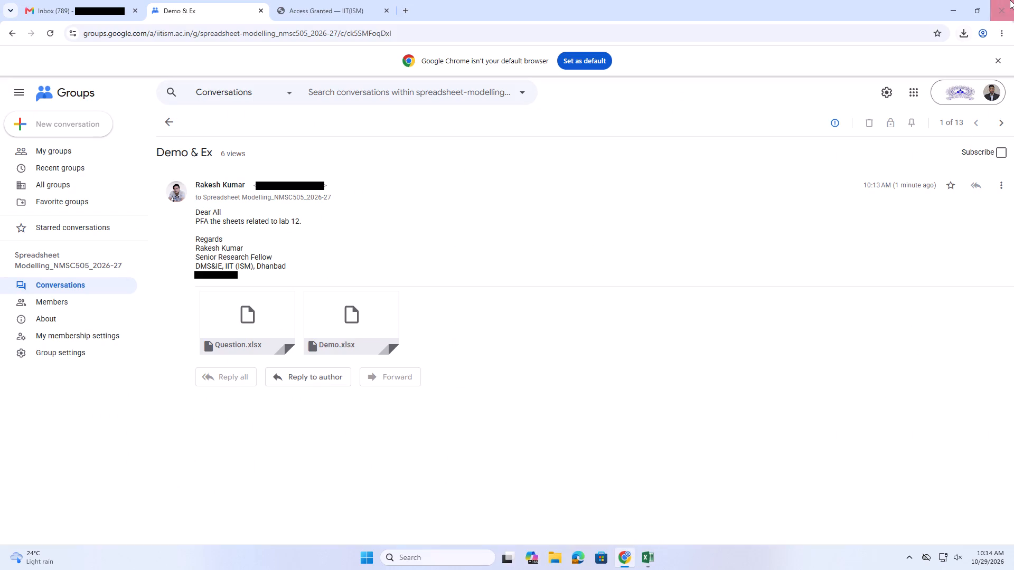
click(956, 39)
click(916, 80)
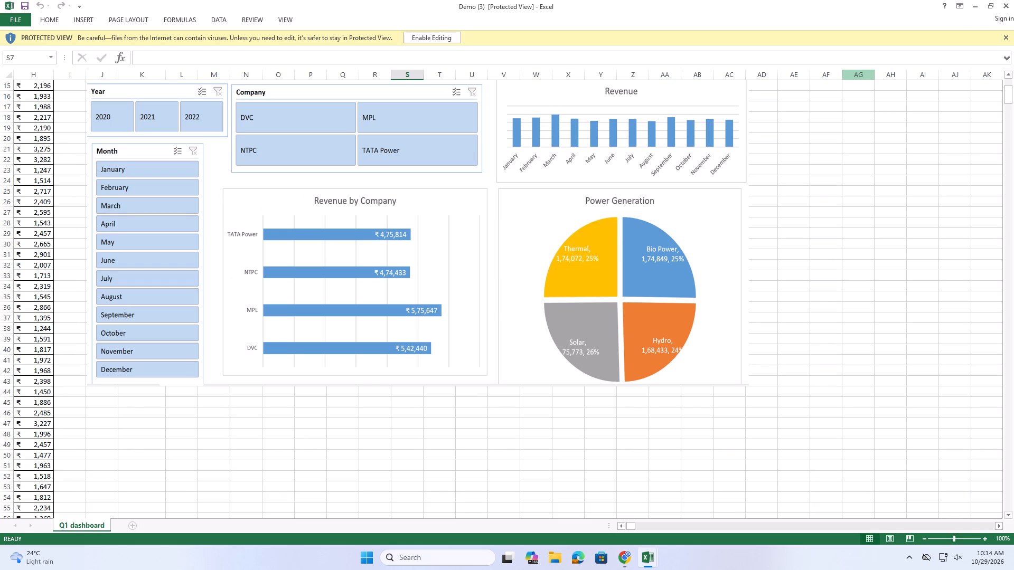
click(427, 35)
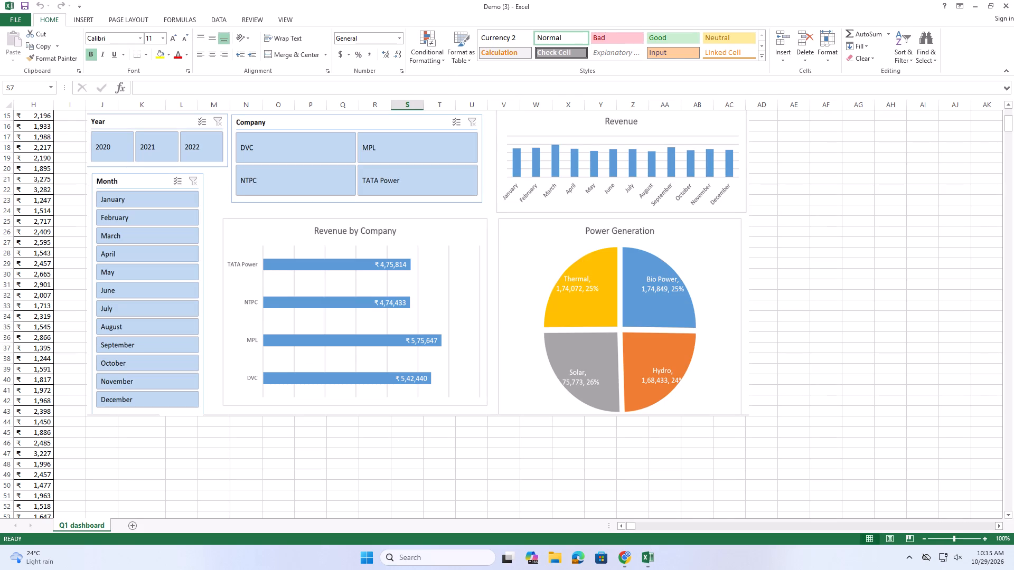
Examine the sample dashboard and the task description above it on the Q1 dashboard sheet.
drag(222, 499, 63, 528)
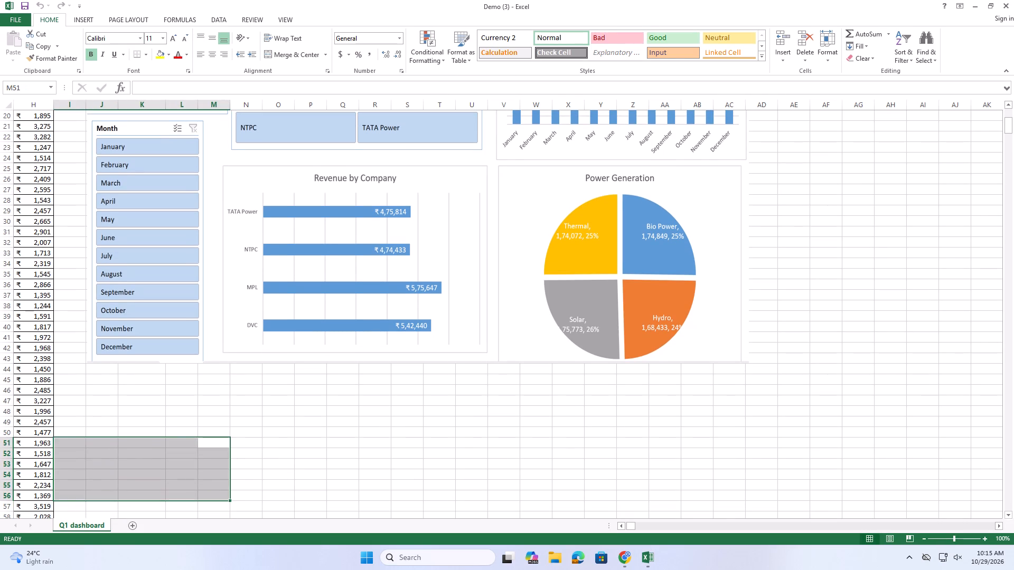
click(268, 437)
scroll(261, 431, up, 3)
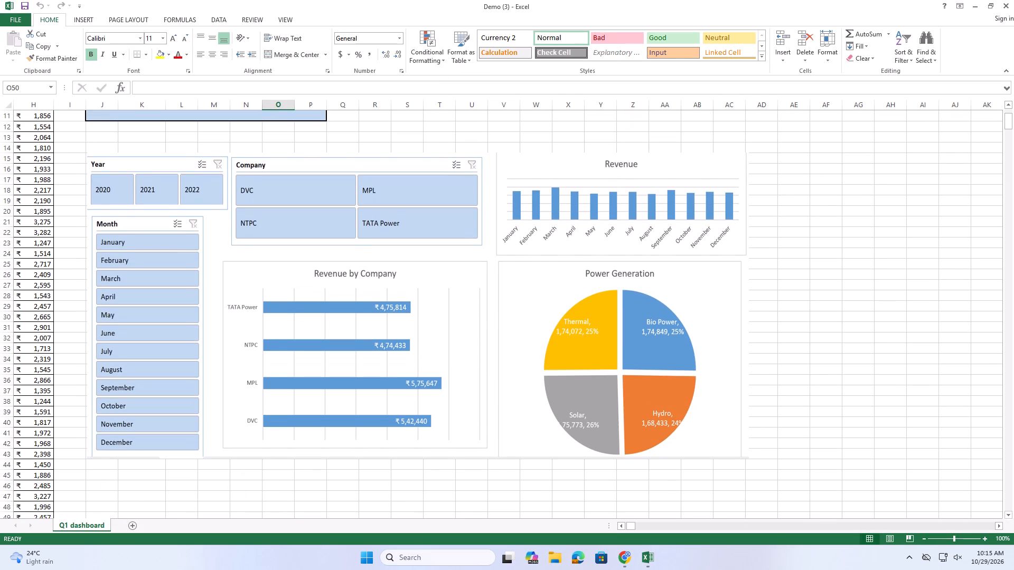
scroll(365, 273, up, 10)
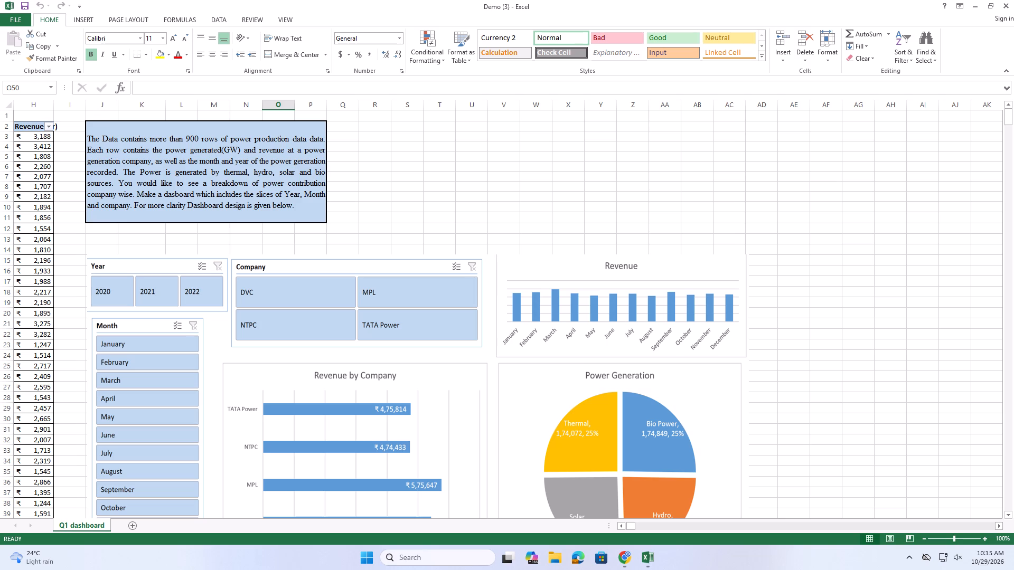
scroll(361, 286, up, 2)
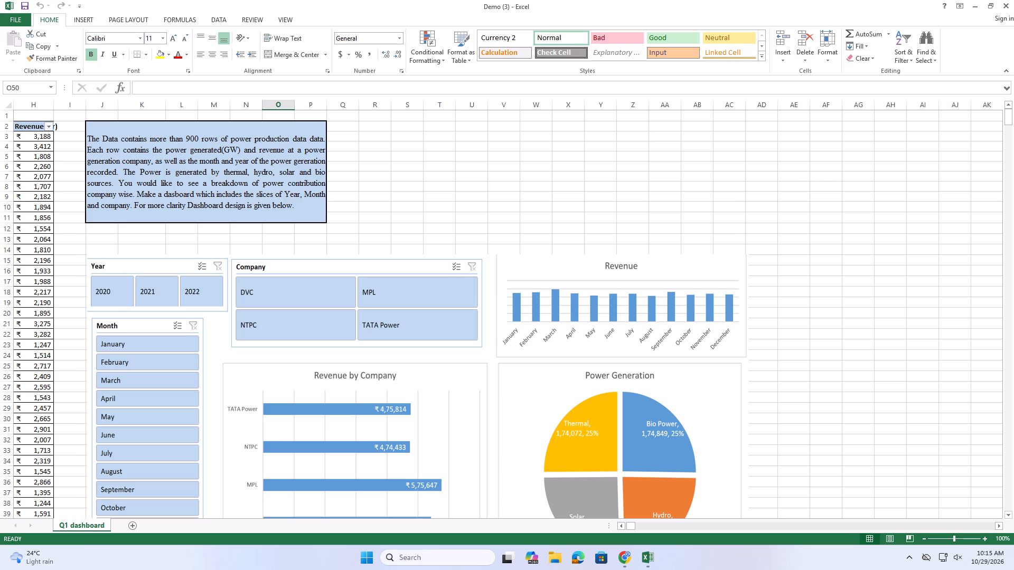
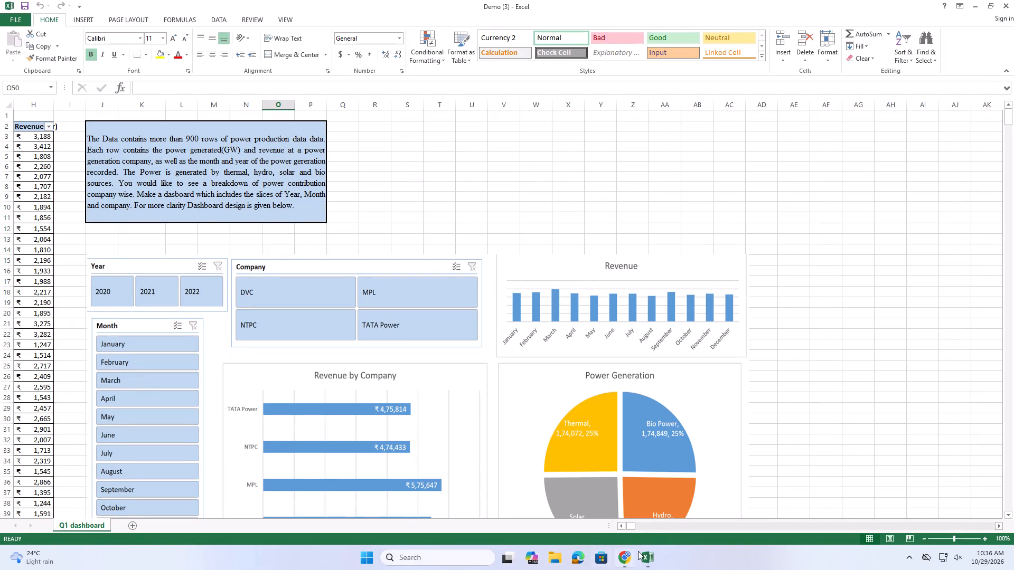
Examine the power production data table and the sample dashboard picture with its slicers and charts on the Q1 dashboard sheet.
drag(632, 527, 619, 529)
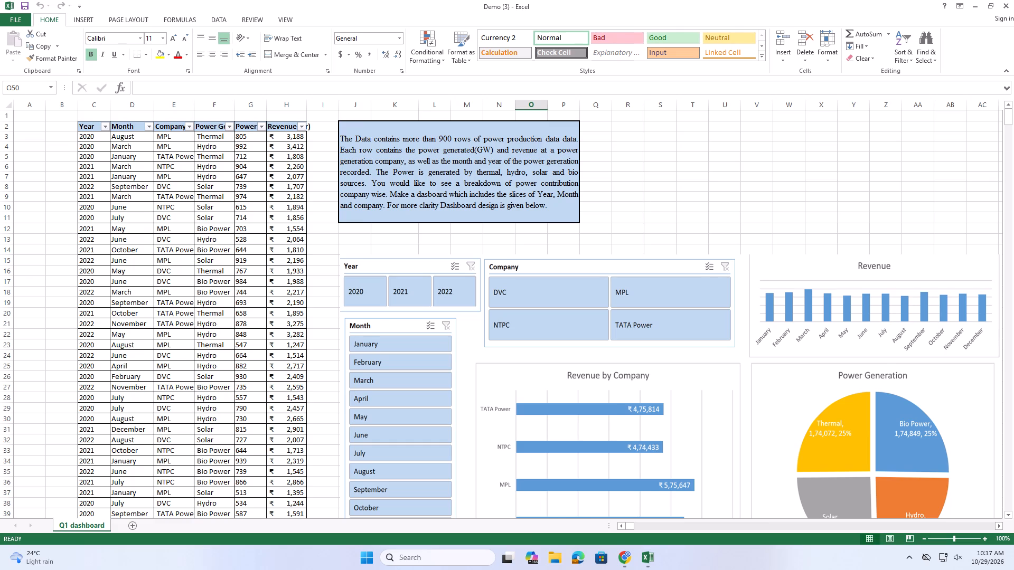
scroll(456, 286, down, 1)
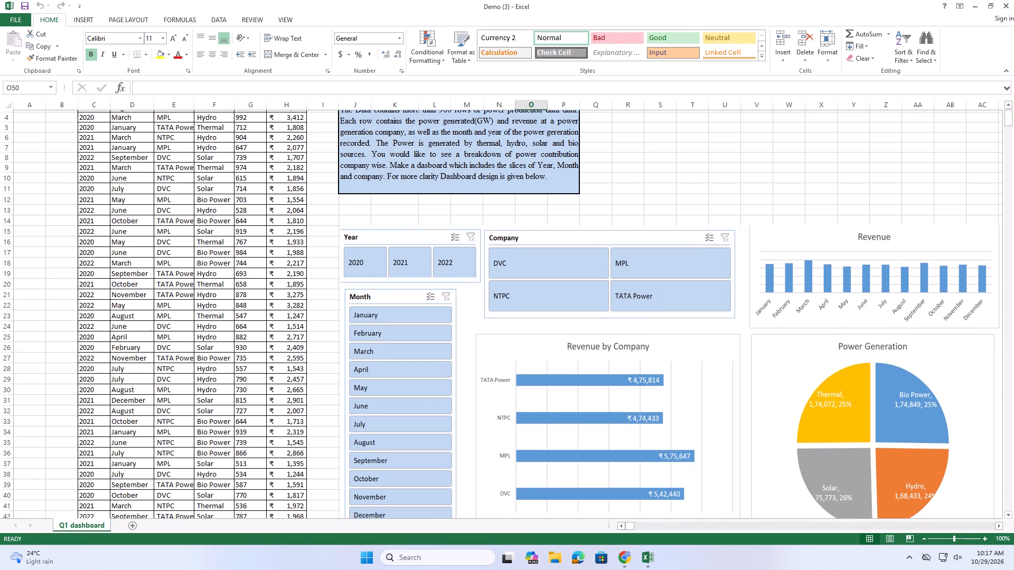
scroll(454, 285, down, 2)
scroll(454, 285, up, 1)
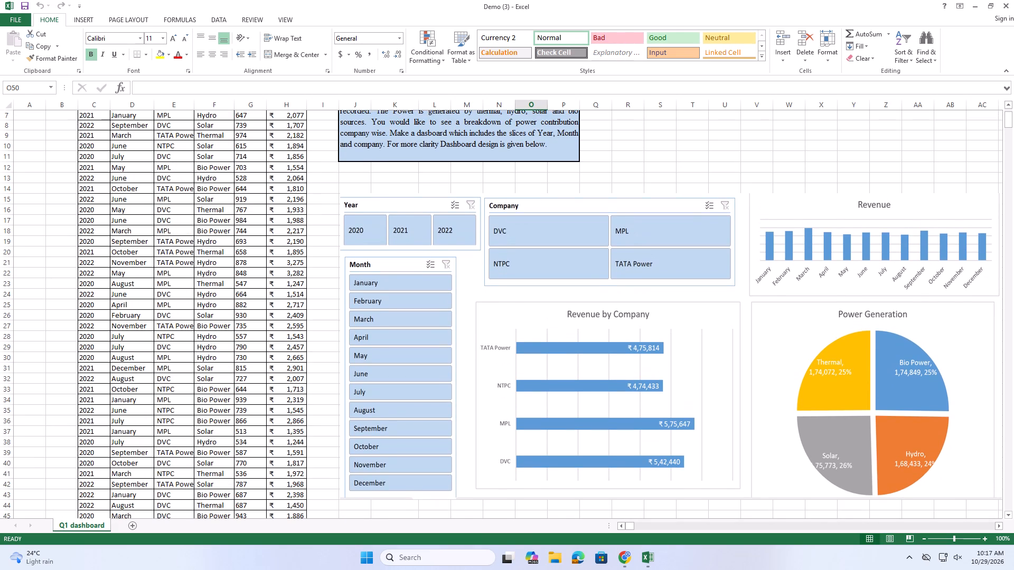
click(371, 231)
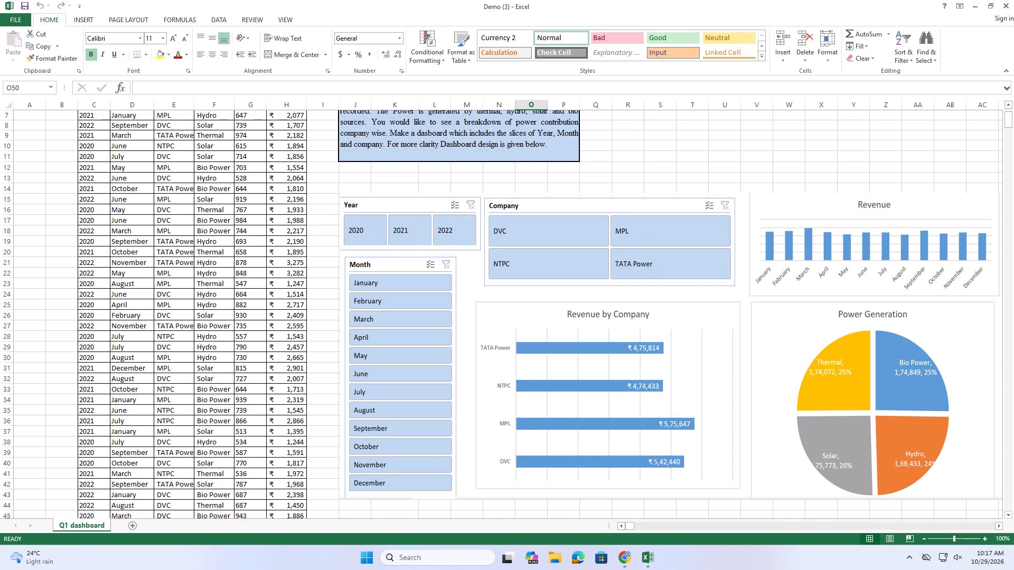
click(406, 207)
click(512, 185)
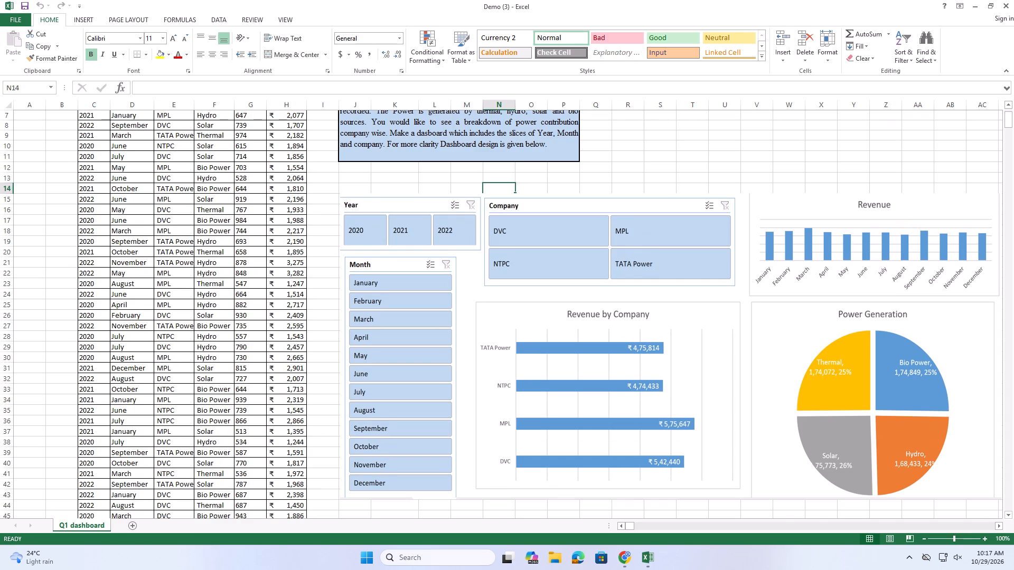
click(432, 204)
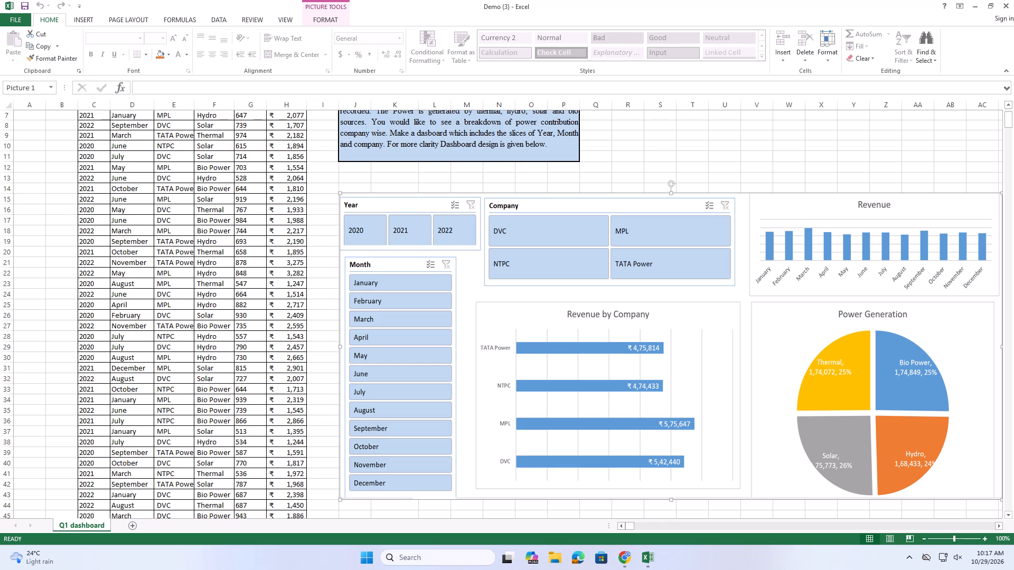
click(610, 182)
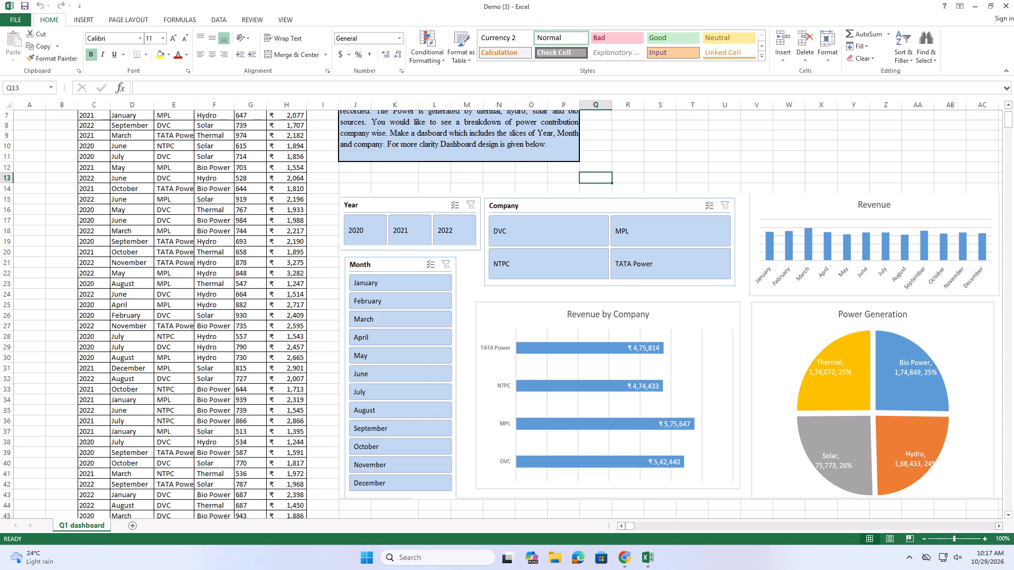
scroll(237, 307, up, 2)
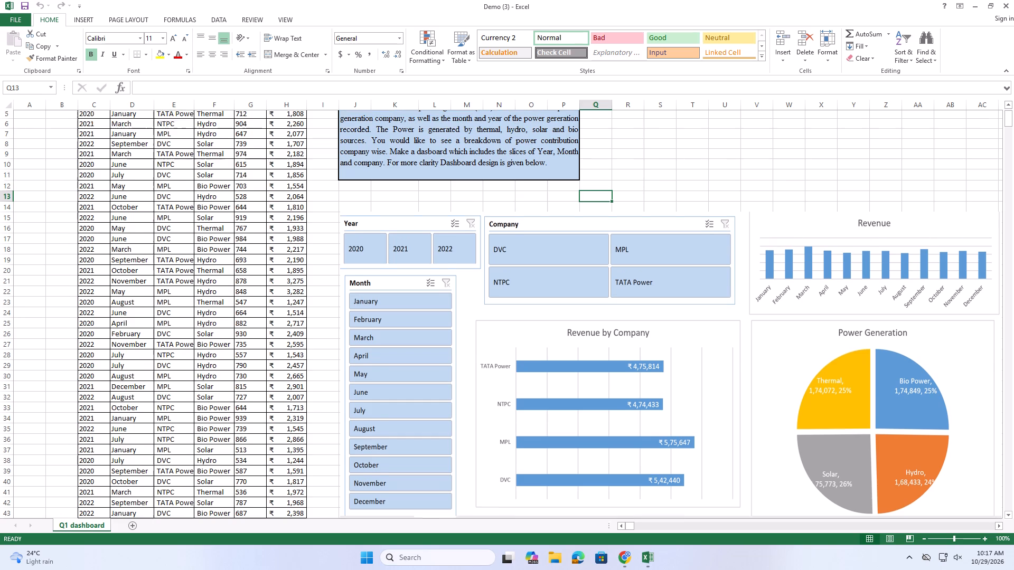
scroll(237, 307, up, 2)
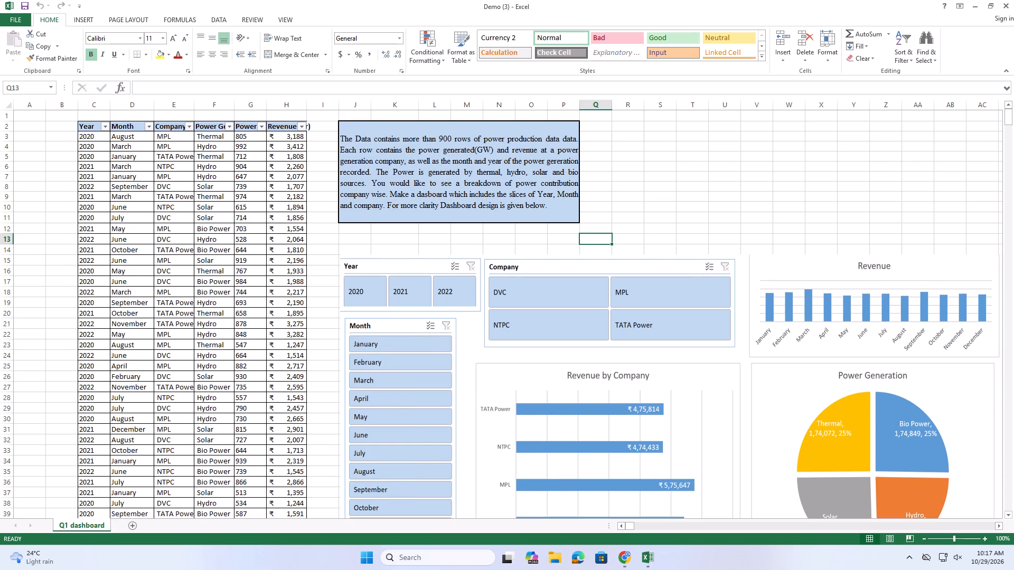
Create a PivotTable on a new worksheet from the full power data table, range C2:H924 of the Q1 dashboard sheet.
drag(89, 129, 301, 129)
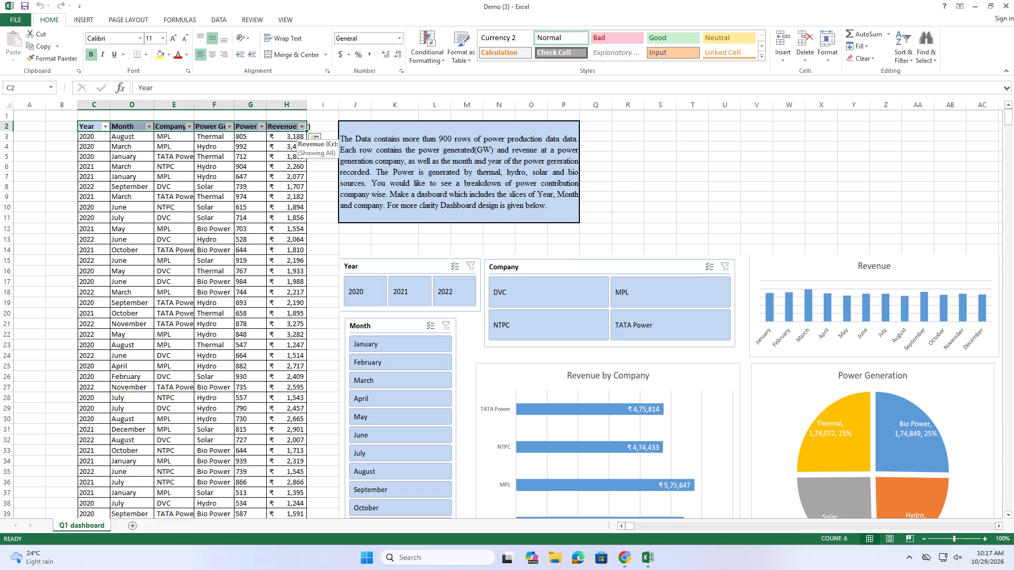
key(ctrl+shift+Down)
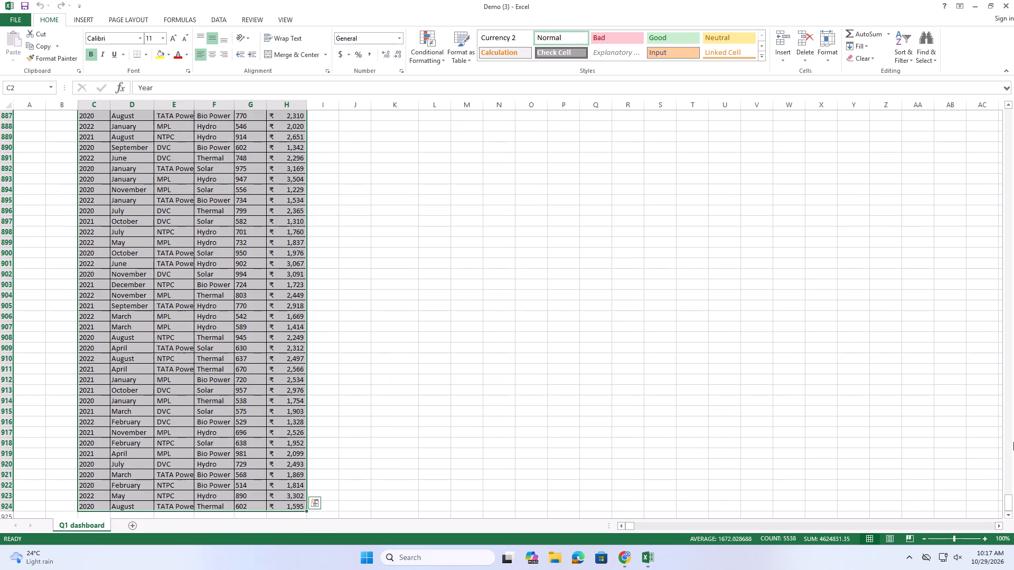
drag(1011, 506, 1013, 282)
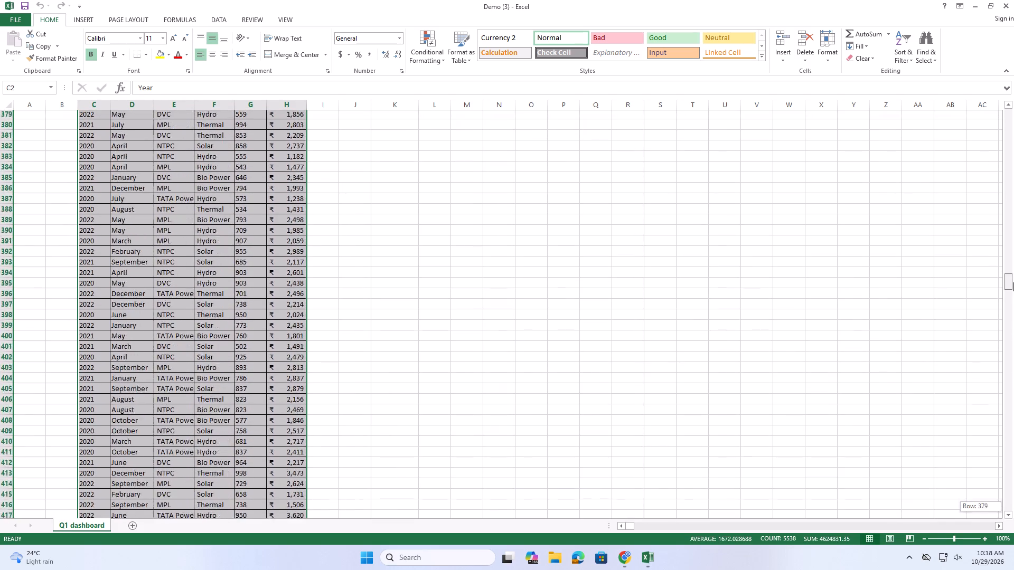
drag(1013, 282, 1013, 223)
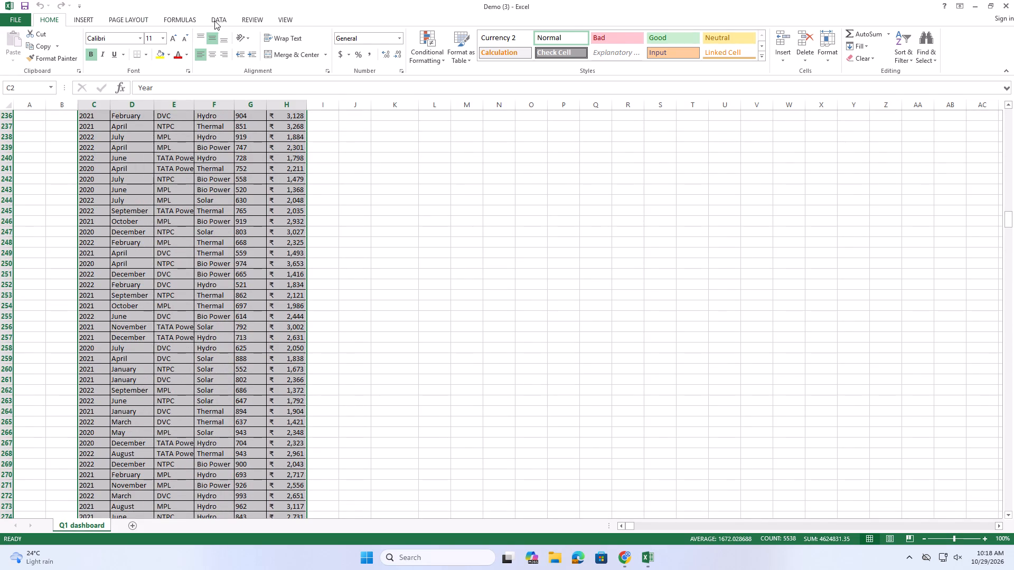
click(224, 18)
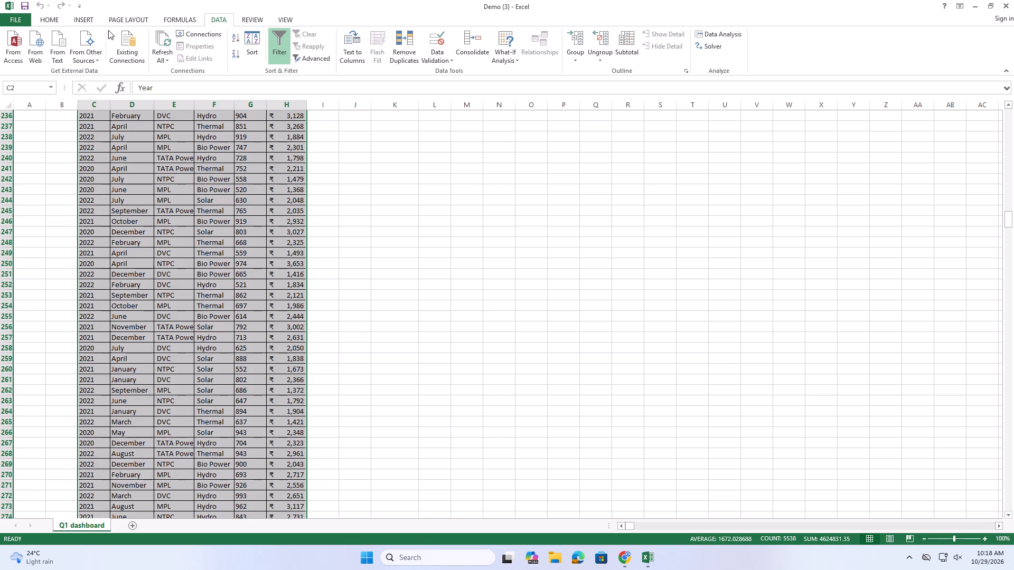
click(88, 22)
click(84, 14)
click(86, 18)
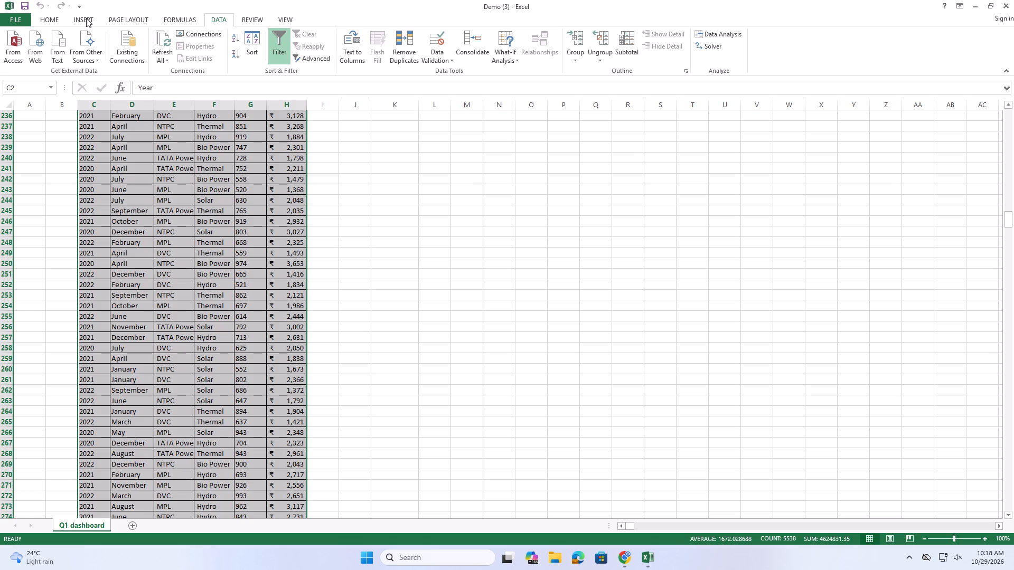
click(86, 18)
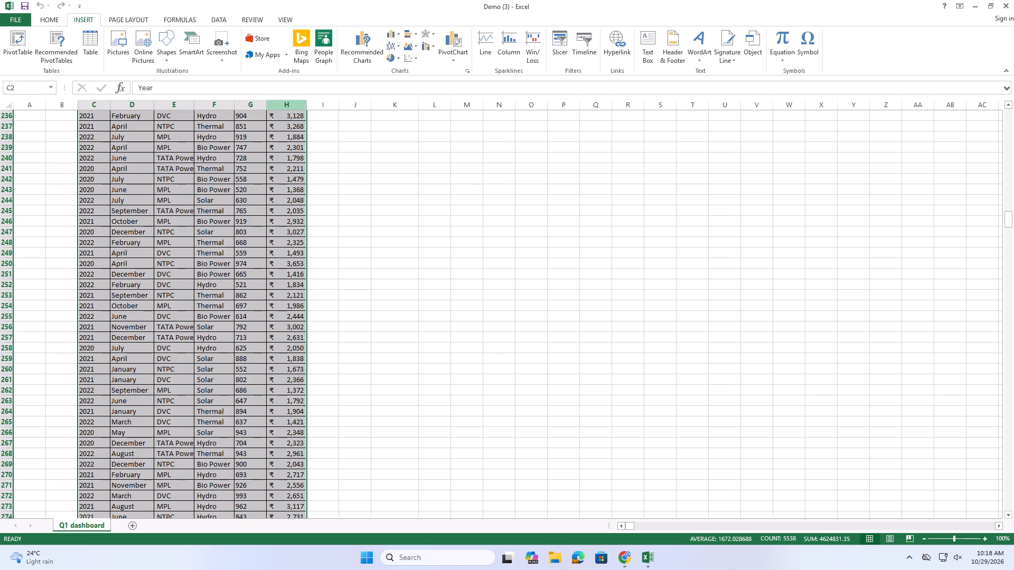
click(15, 45)
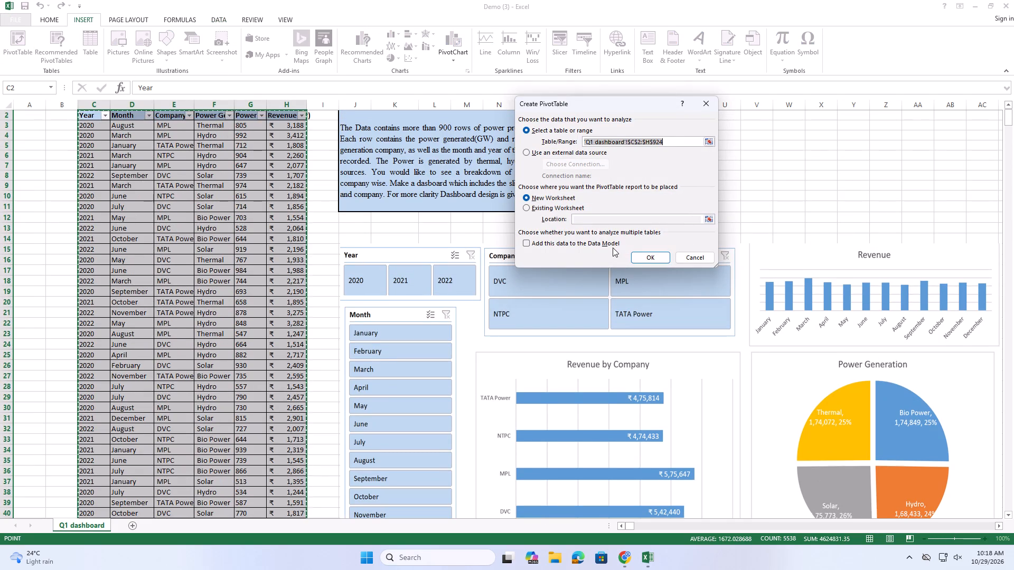
click(649, 254)
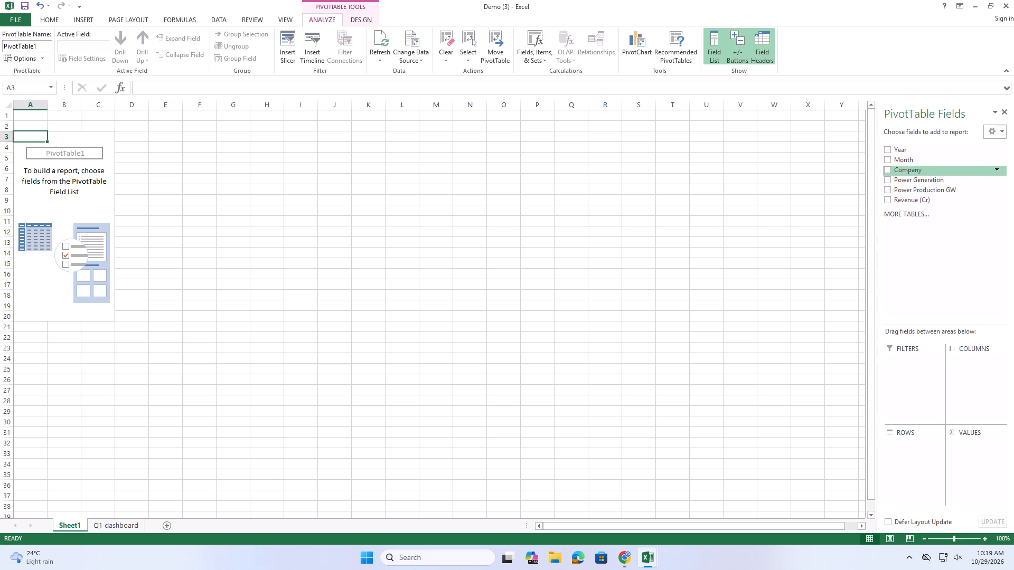
Build the PivotTable with Month as rows and the sum of Revenue (Cr) as values.
drag(904, 161, 914, 438)
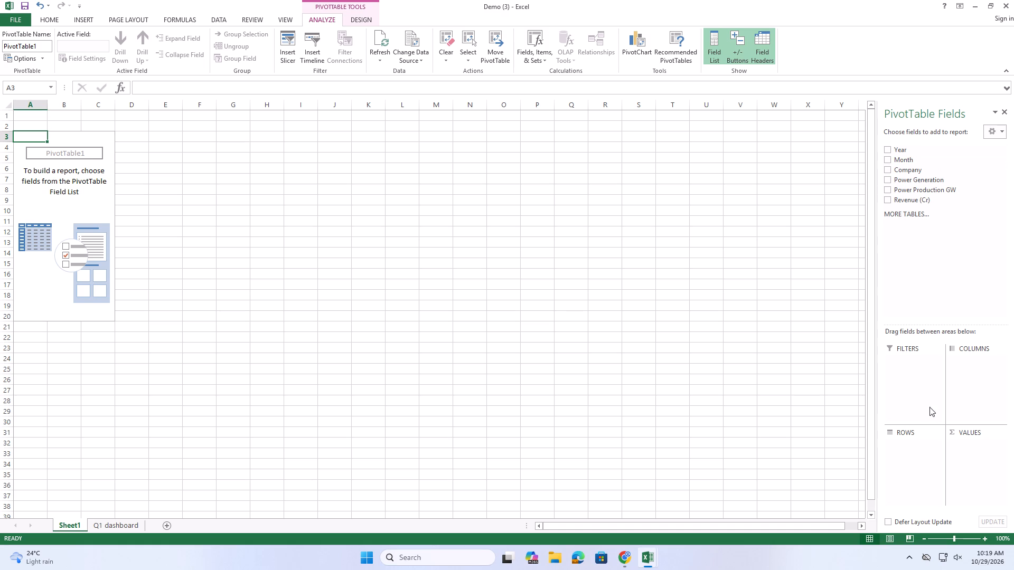
click(890, 161)
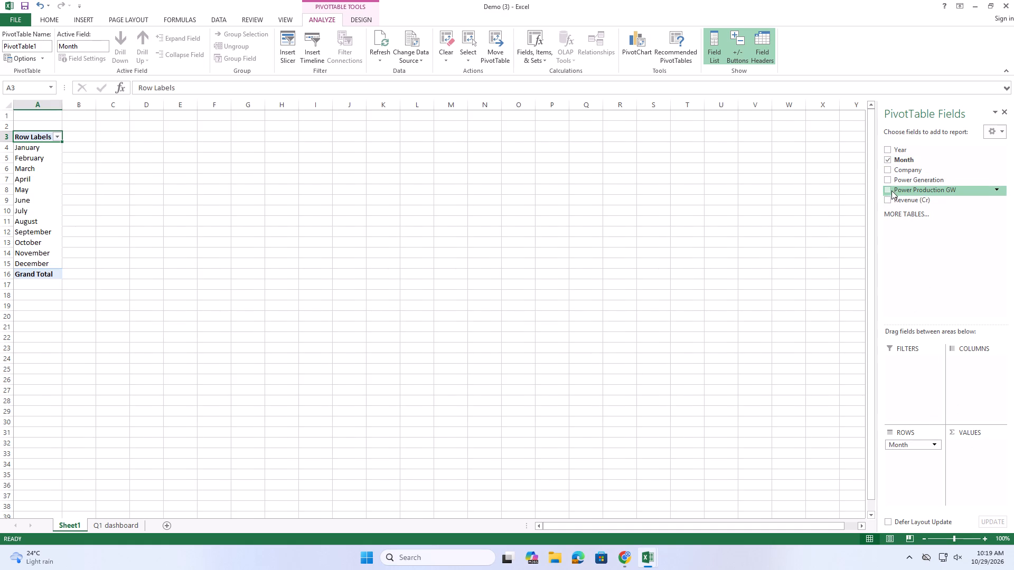
click(886, 202)
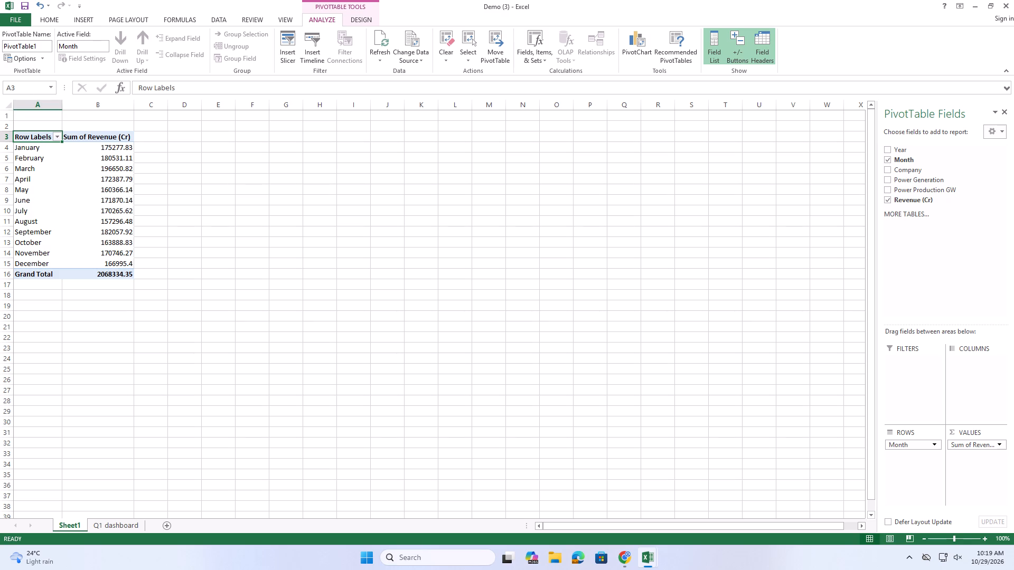
Copy the monthly revenue PivotTable to cell A1 of a new worksheet and autofit columns A and B.
drag(27, 135, 103, 271)
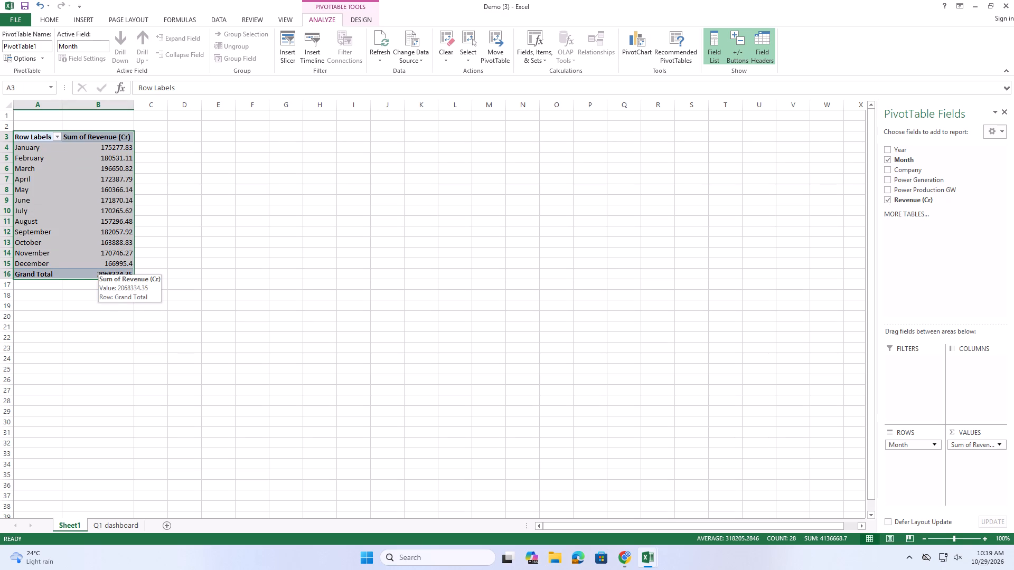
key(ctrl+c)
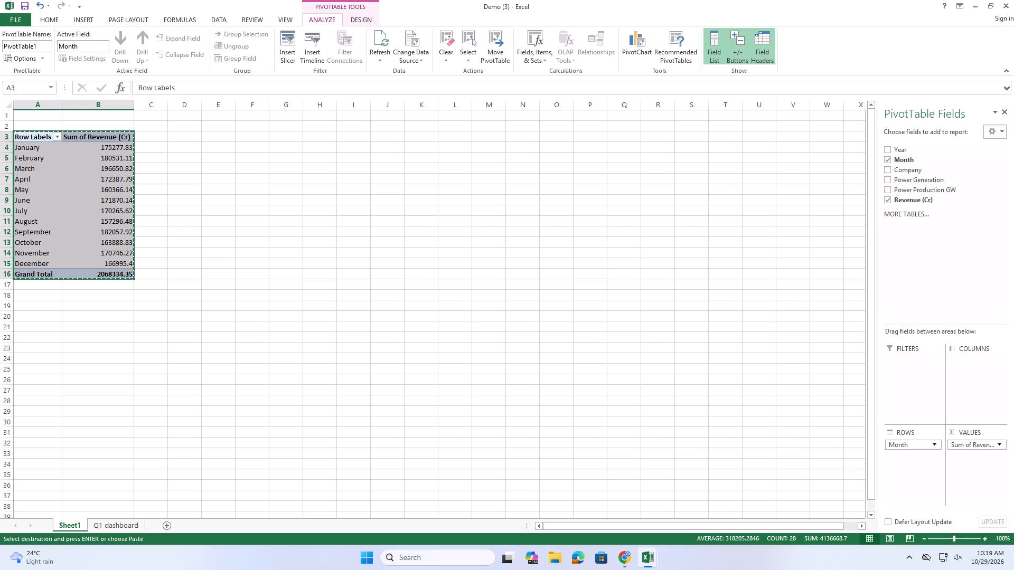
click(171, 530)
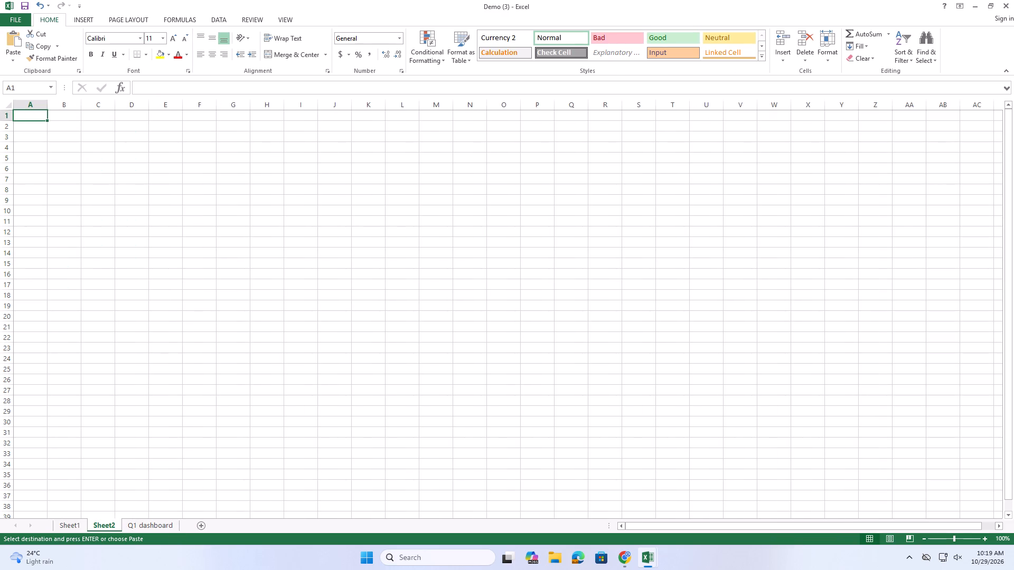
key(ctrl+v)
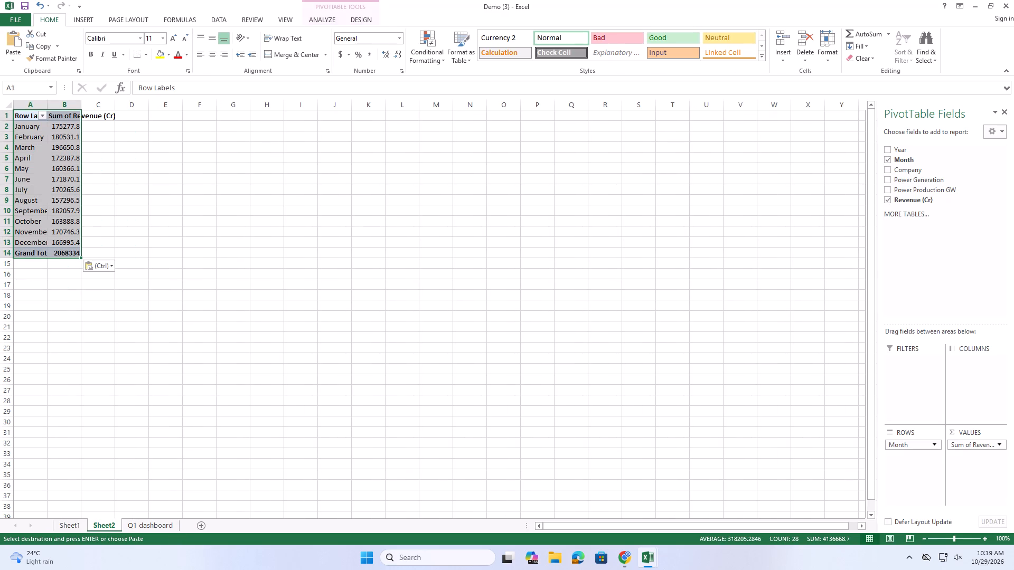
double_click(81, 107)
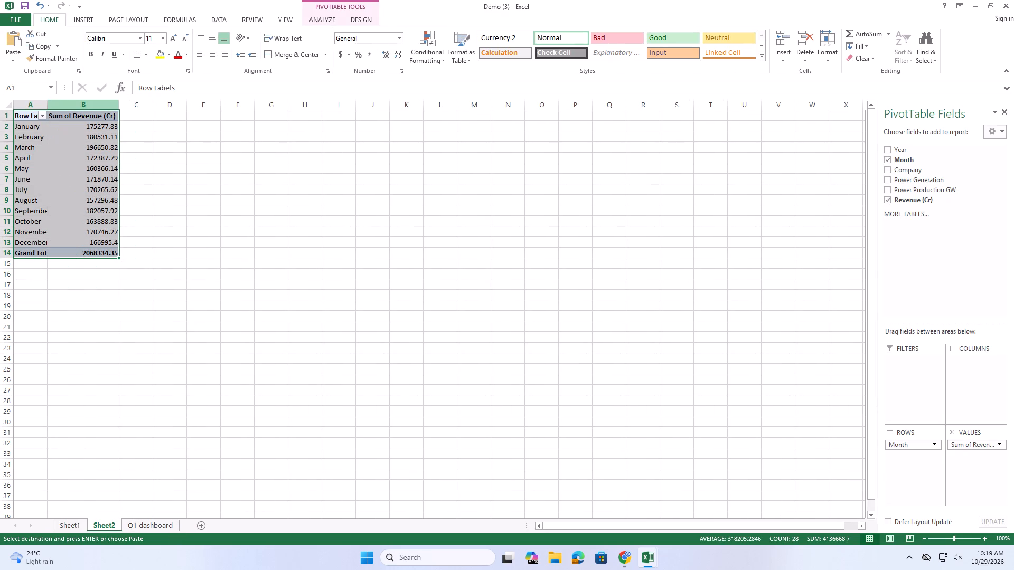
double_click(46, 103)
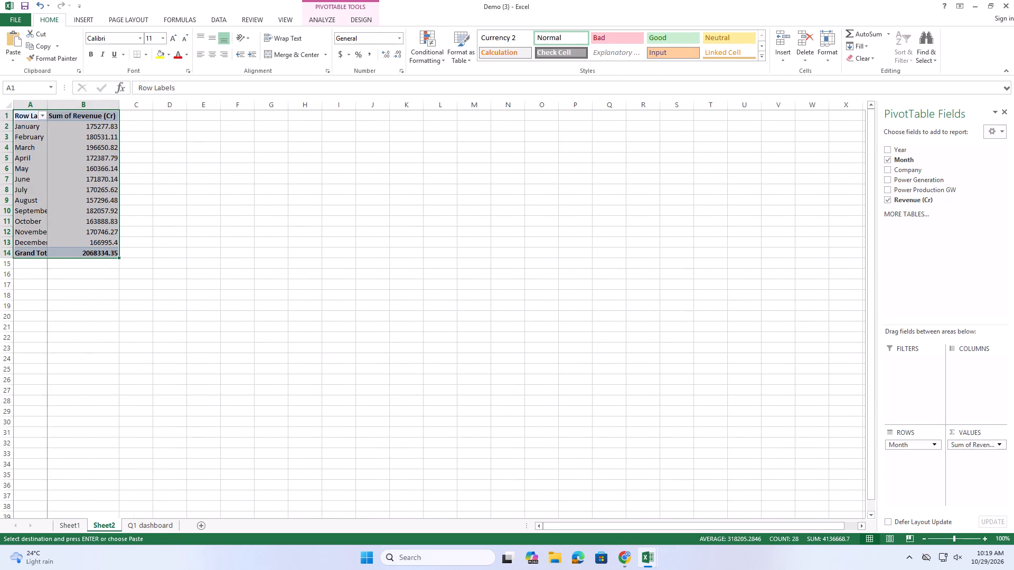
Replace Month with Company as the row field of the PivotTable on Sheet1.
click(78, 525)
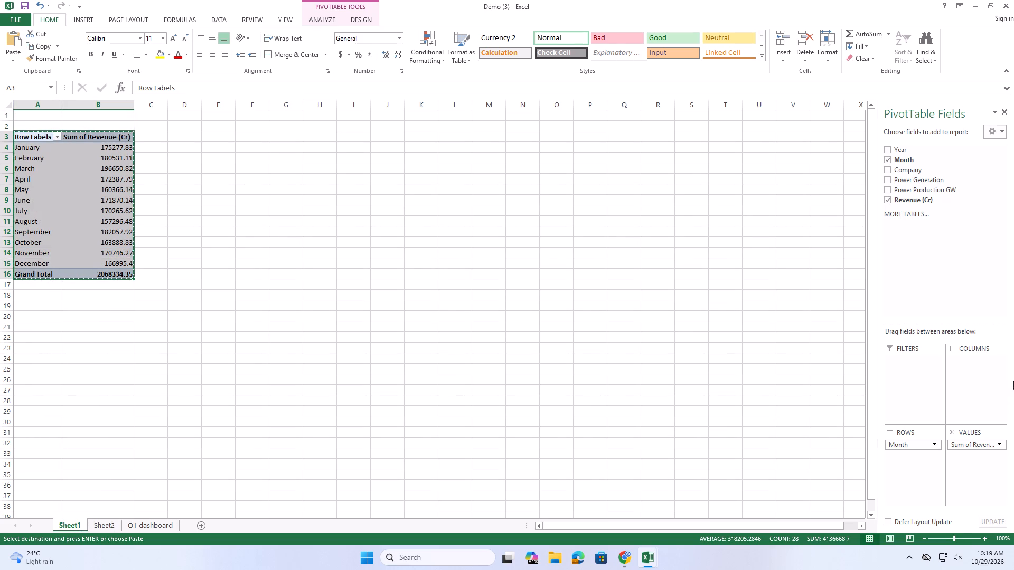
click(889, 172)
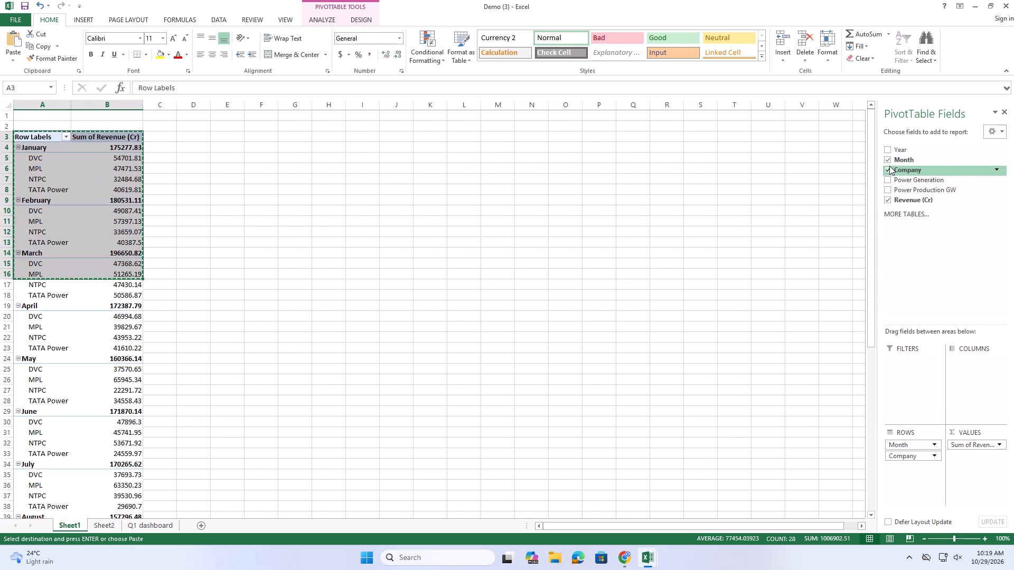
click(888, 158)
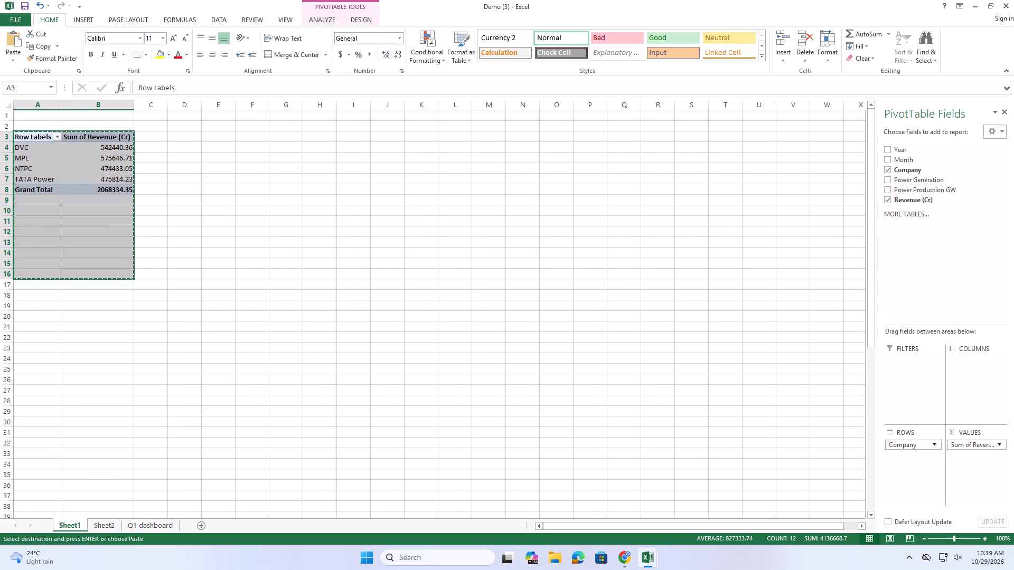
Copy the company revenue PivotTable from Sheet1 to cell C2 of Sheet2 and autofit columns C and D.
click(239, 198)
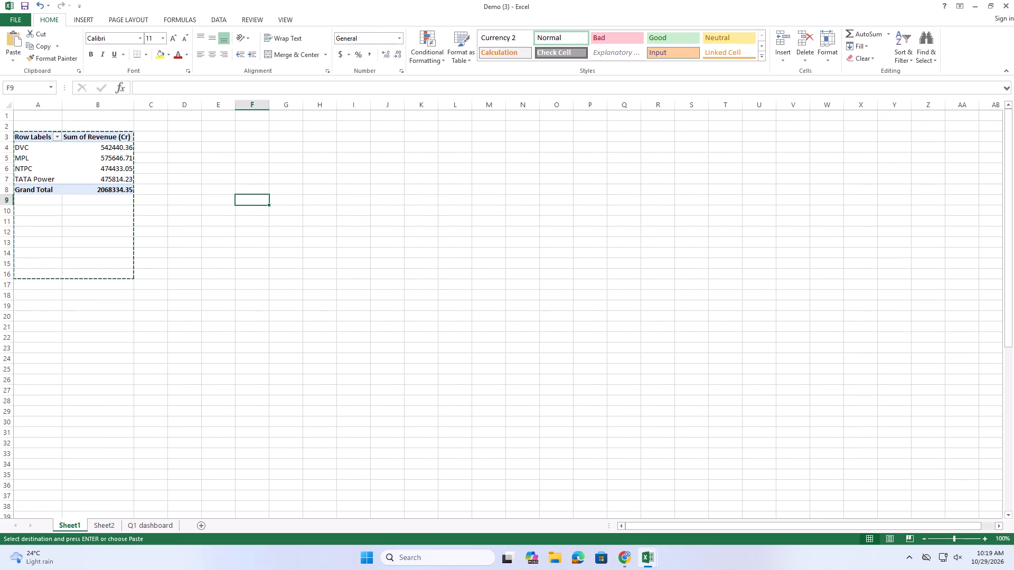
drag(26, 137, 84, 159)
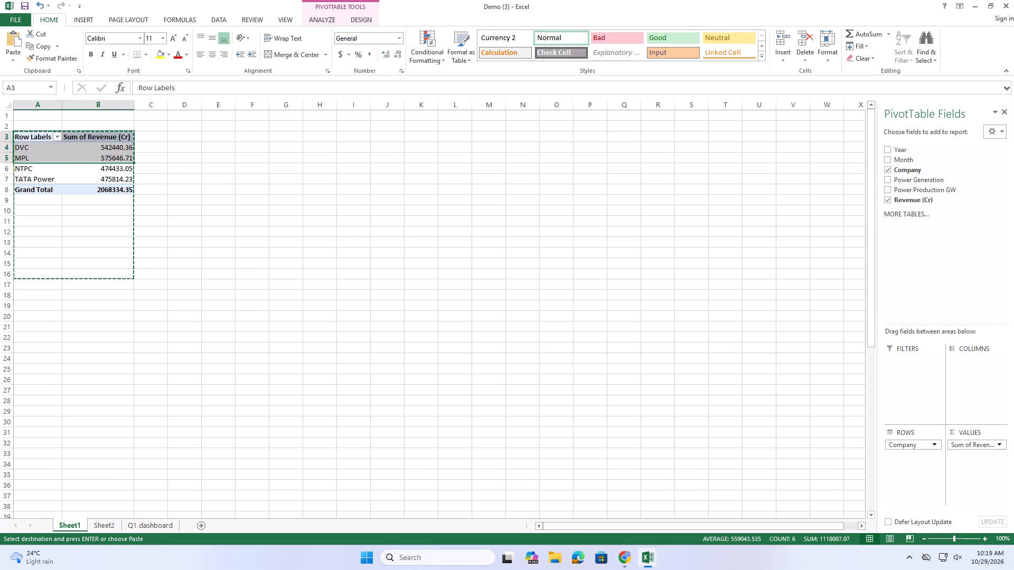
drag(29, 137, 112, 187)
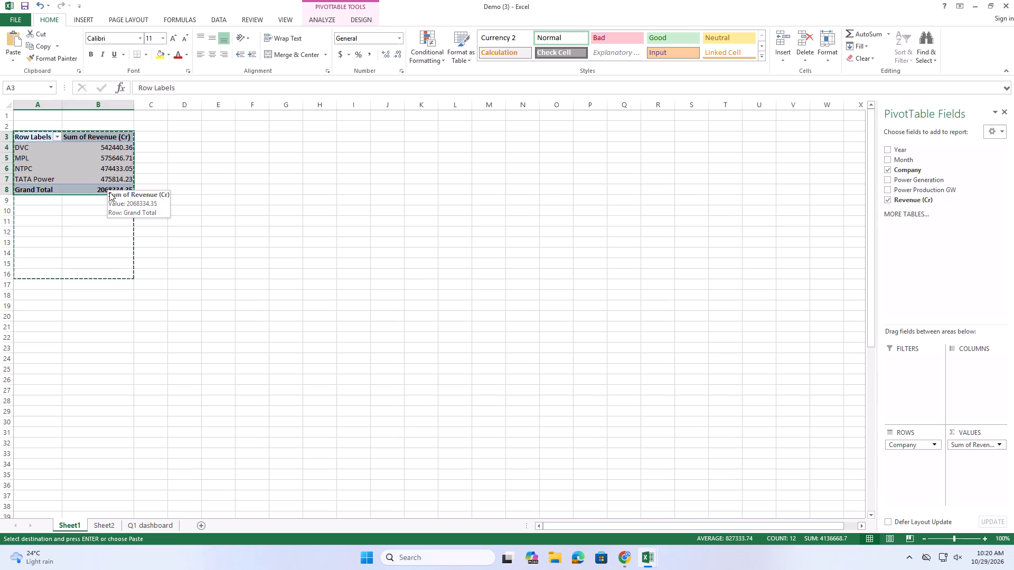
key(ctrl+c)
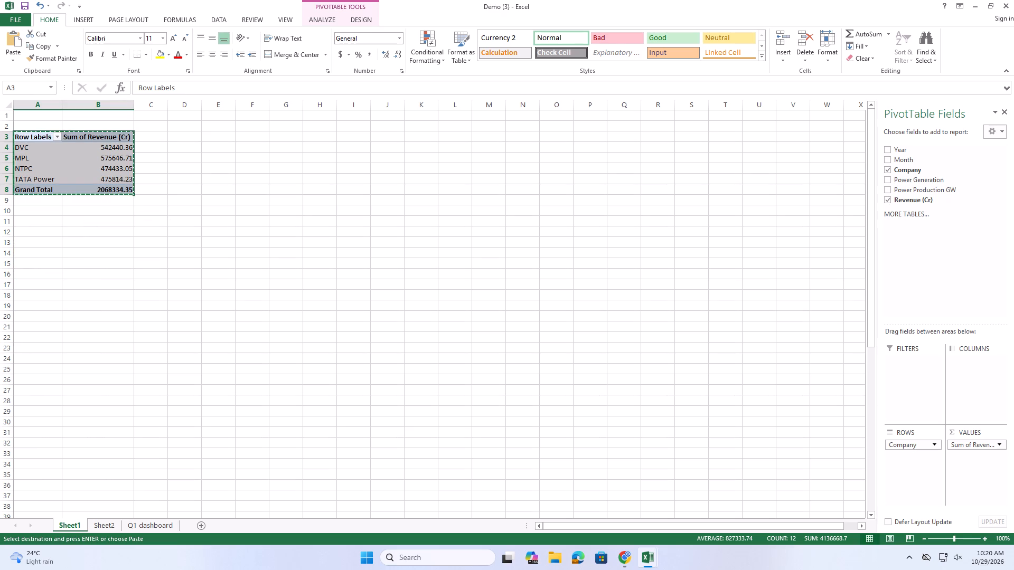
click(96, 528)
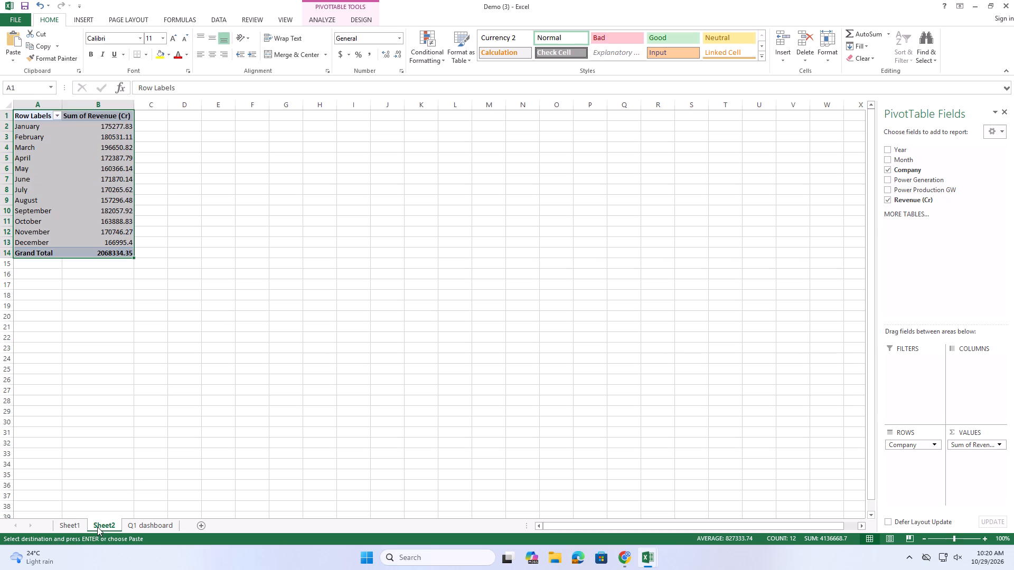
click(175, 155)
click(156, 121)
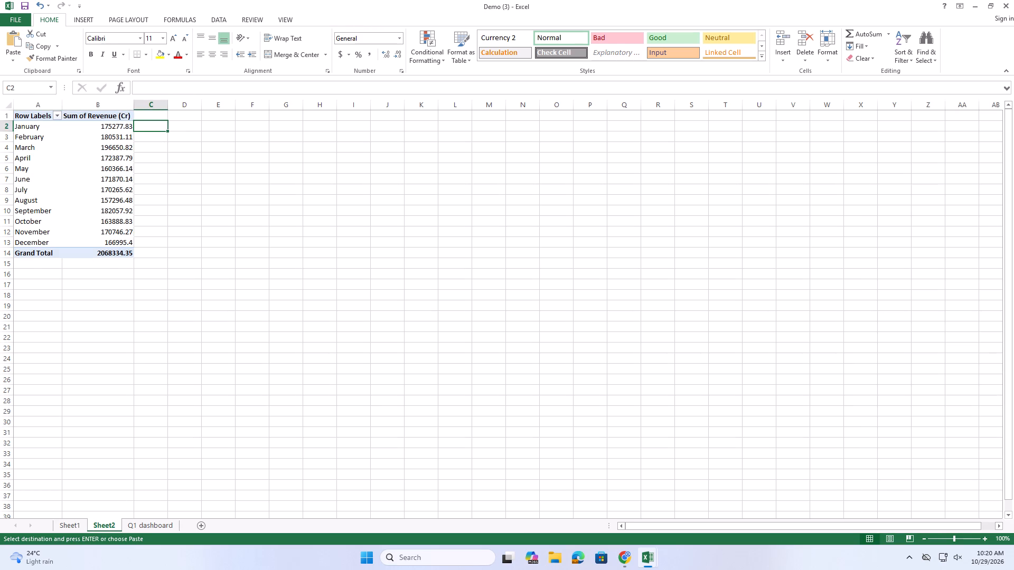
key(ctrl+v)
key(ctrl+v)
double_click(167, 104)
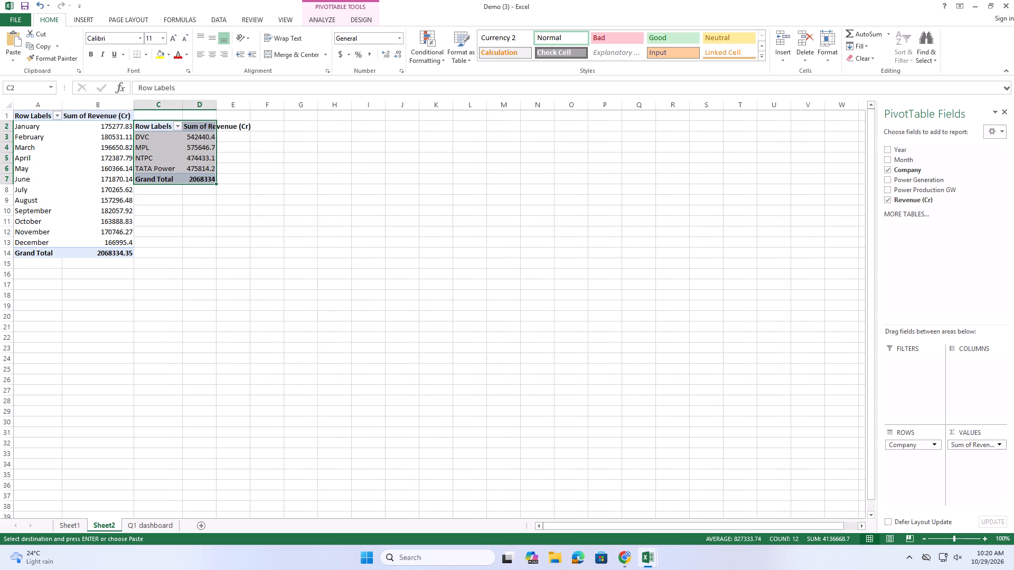
double_click(216, 106)
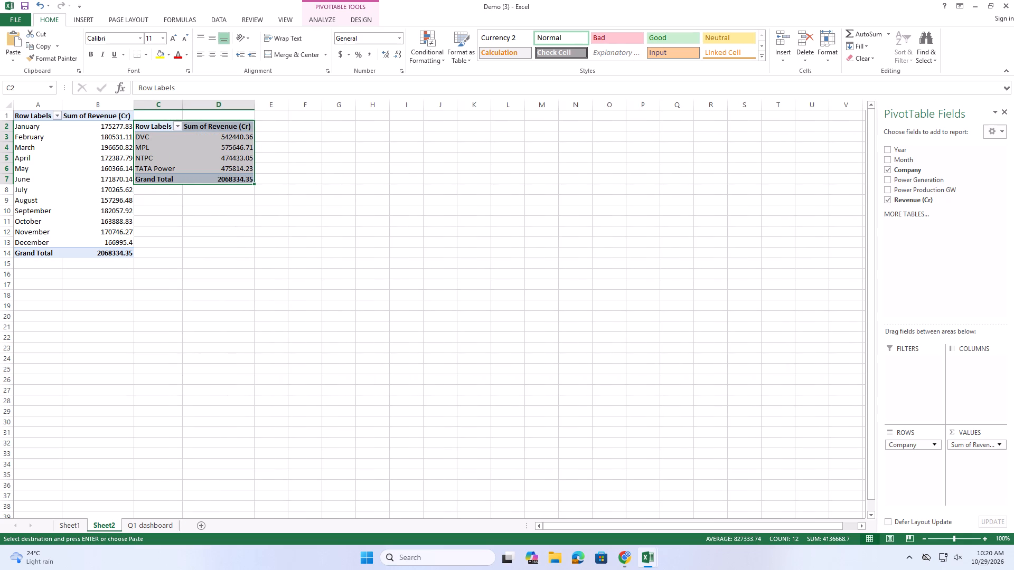
Change the PivotTable on Sheet1 to Power Generation as rows and the sum of Power Production GW as values.
click(72, 526)
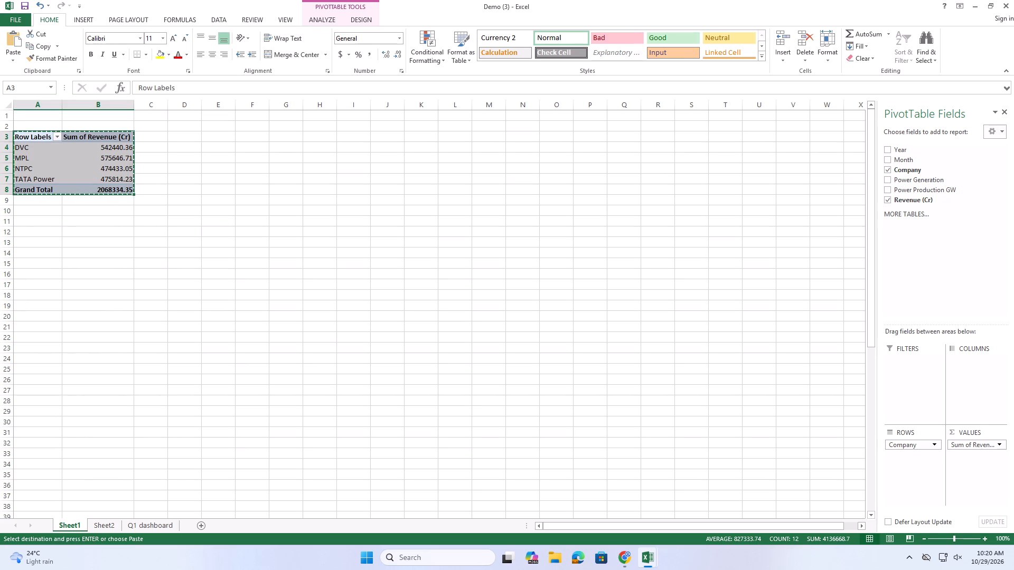
click(889, 180)
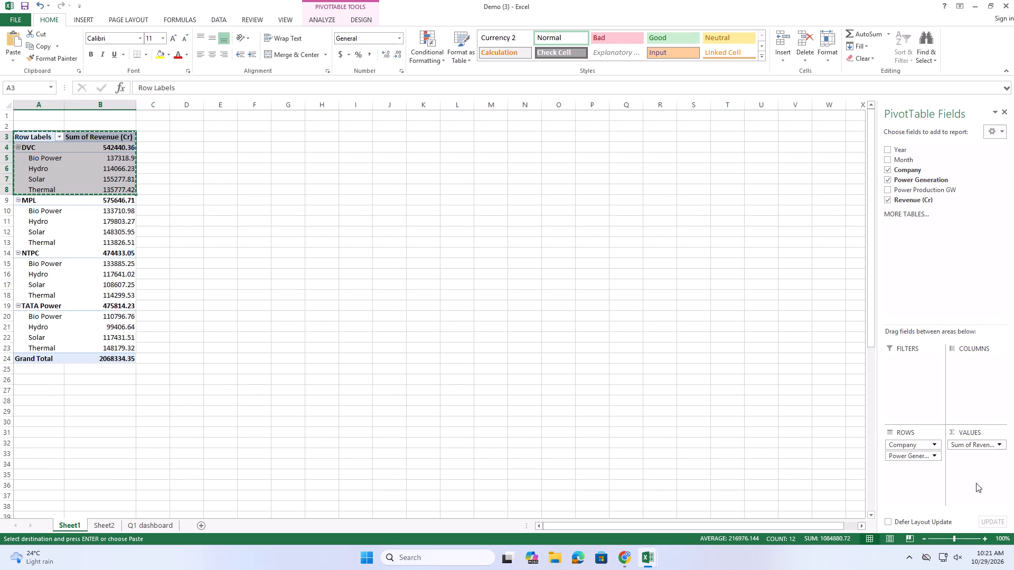
click(889, 167)
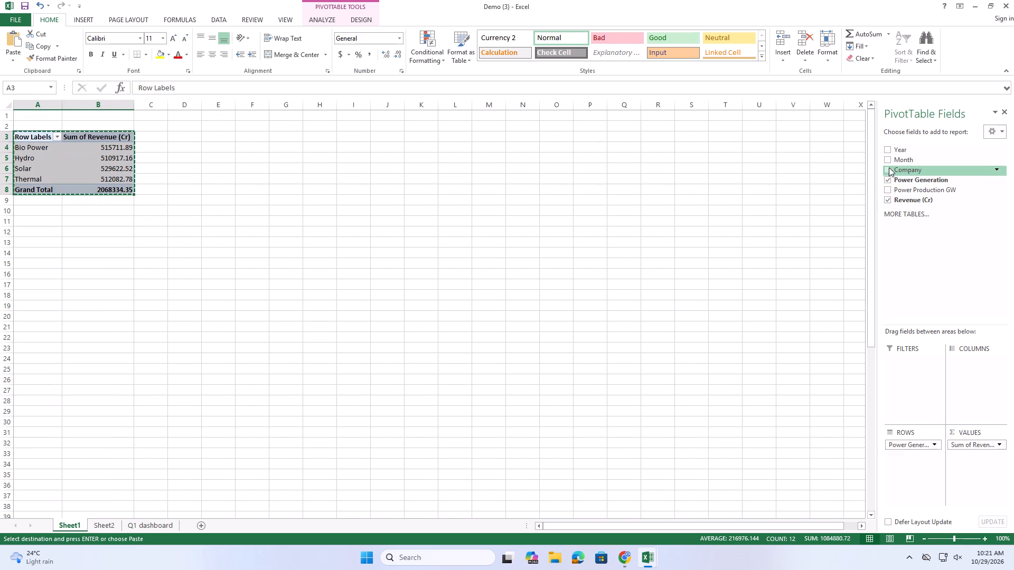
click(890, 199)
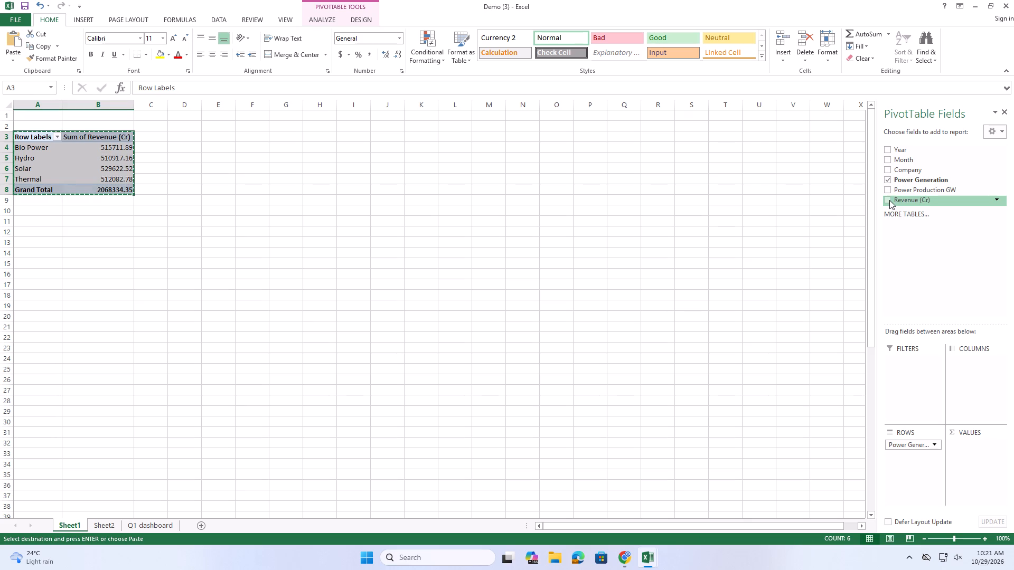
click(891, 189)
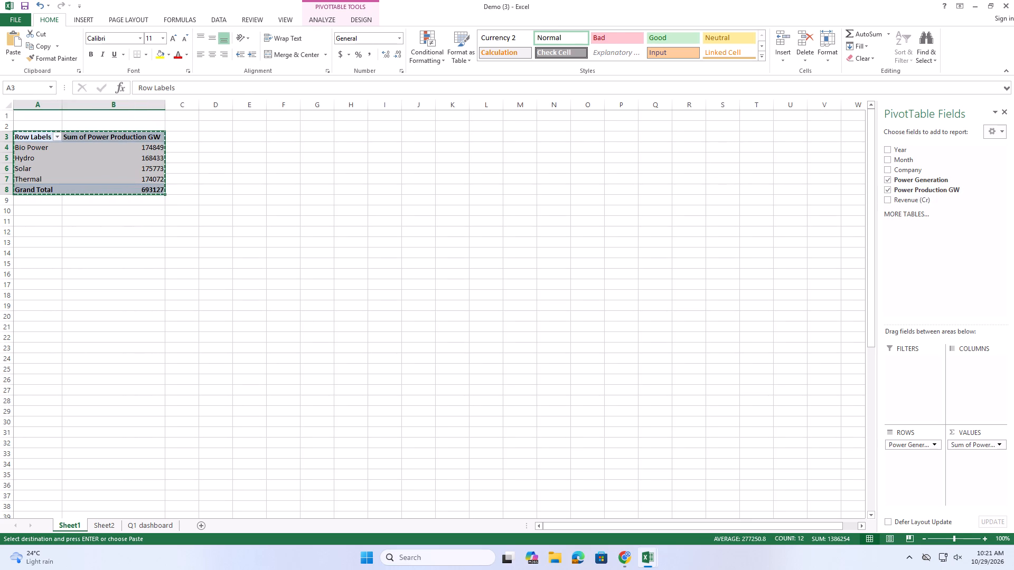
Copy the power generation PivotTable from Sheet1 to cell F2 of Sheet2.
key(ctrl+c)
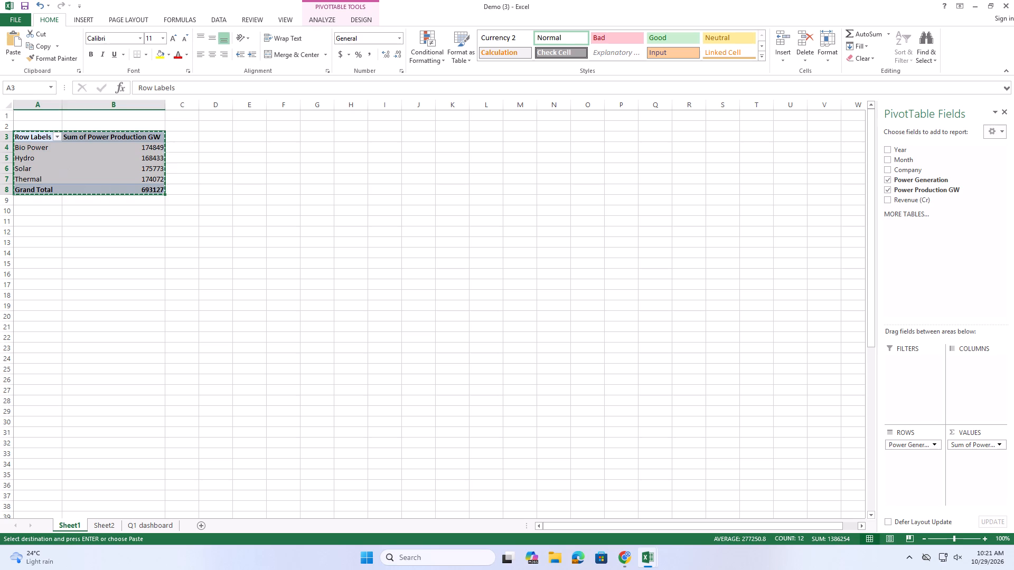
click(120, 522)
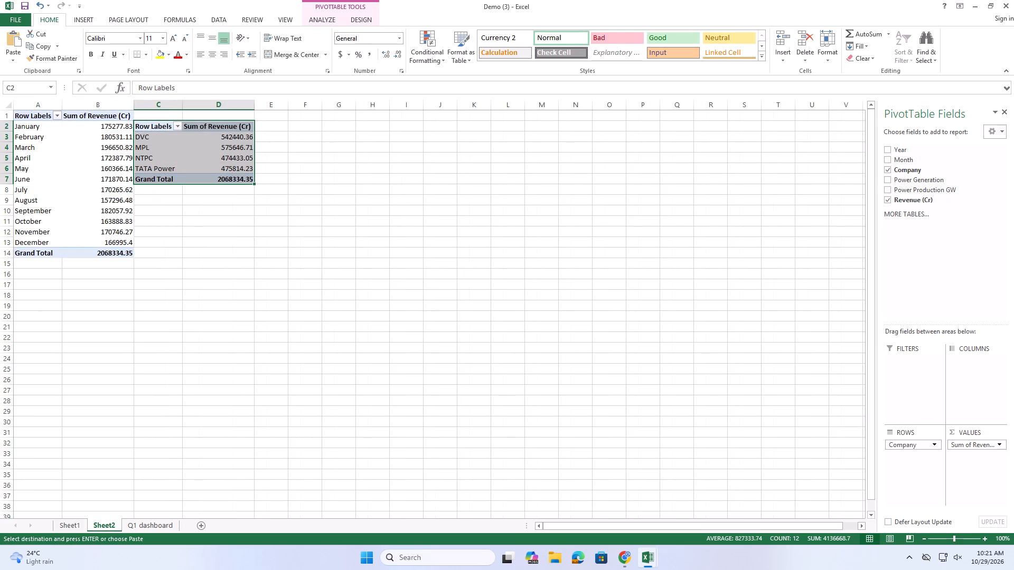
click(310, 146)
click(307, 129)
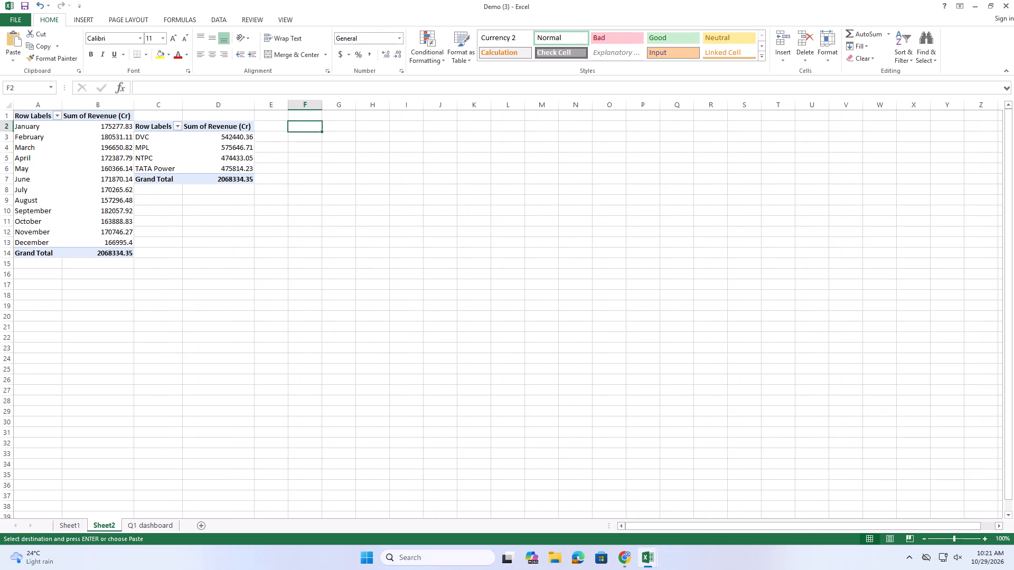
key(ctrl+v)
key(ctrl+v)
Autofit columns F and G on Sheet2 to the pasted power generation PivotTable.
click(300, 135)
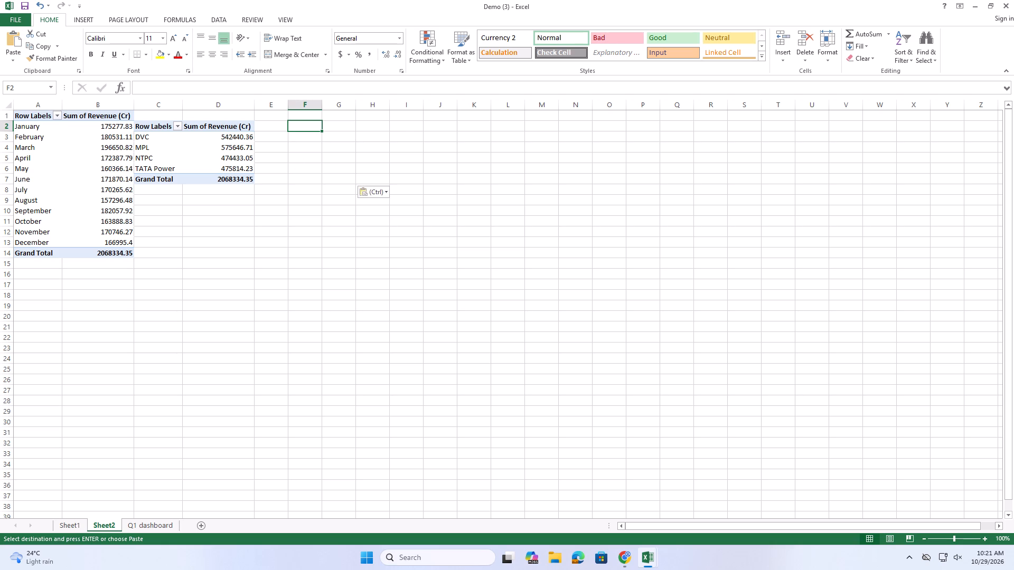
click(324, 103)
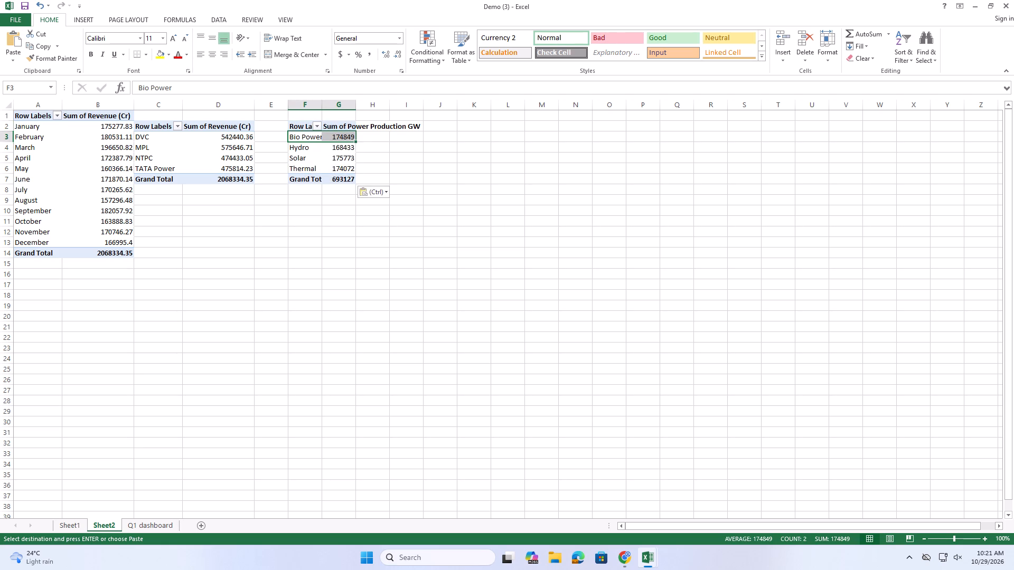
double_click(324, 103)
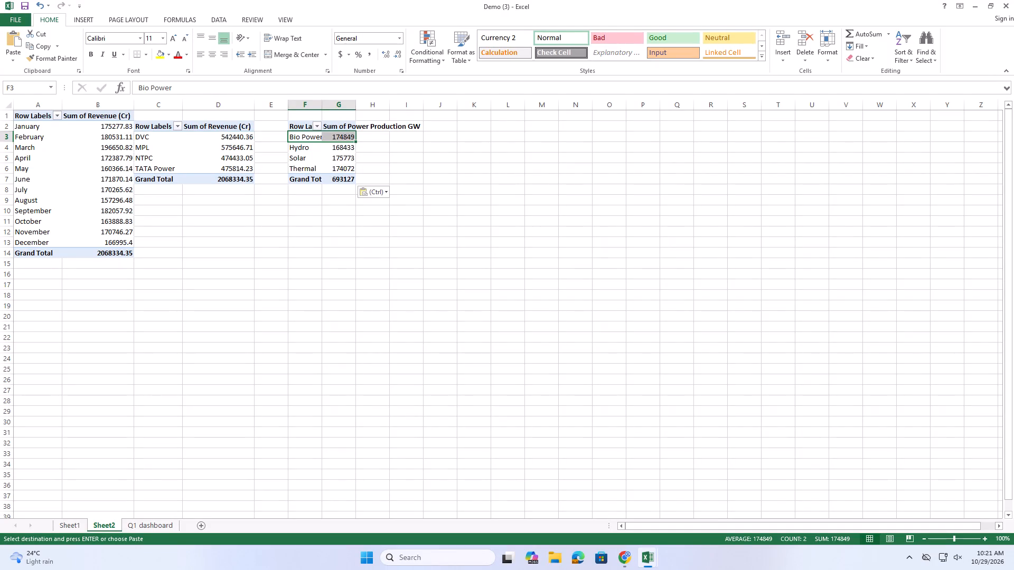
click(413, 180)
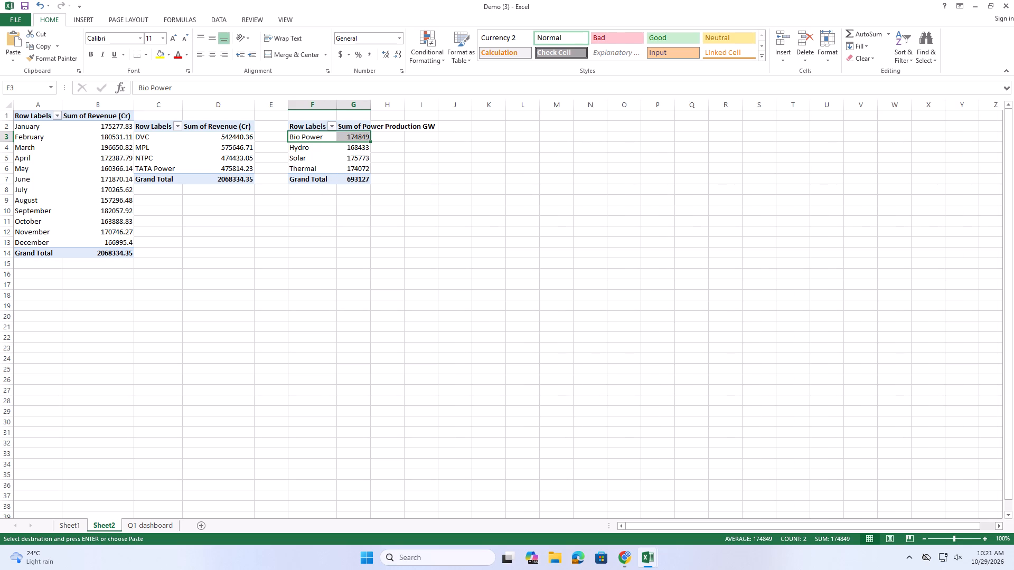
double_click(369, 105)
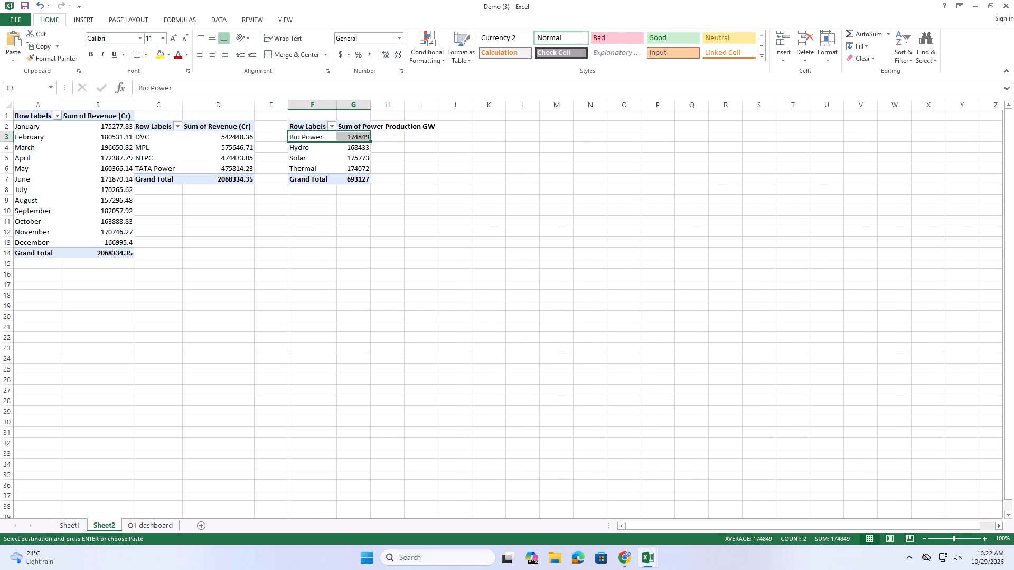
double_click(369, 105)
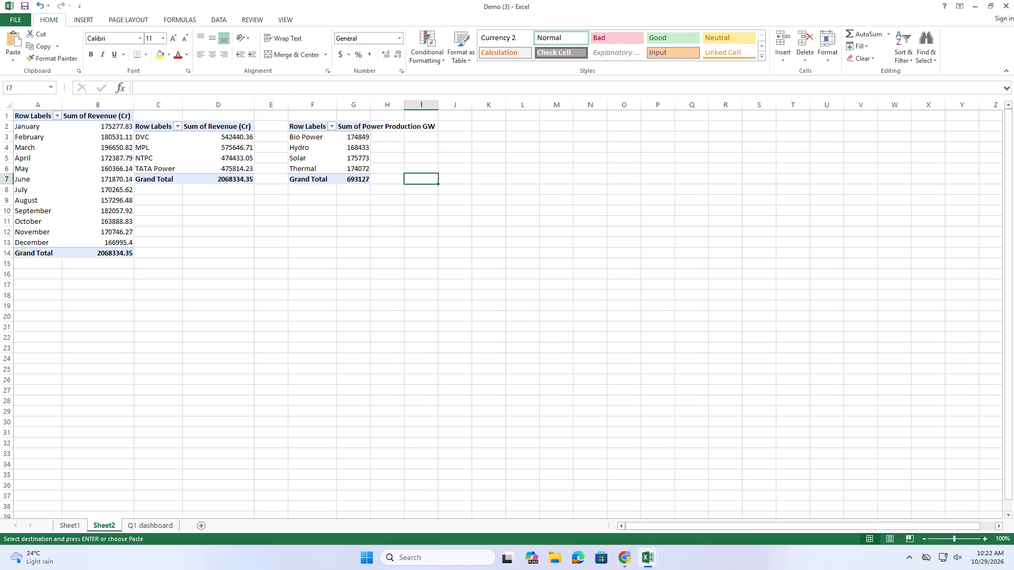
click(394, 154)
click(393, 163)
click(370, 104)
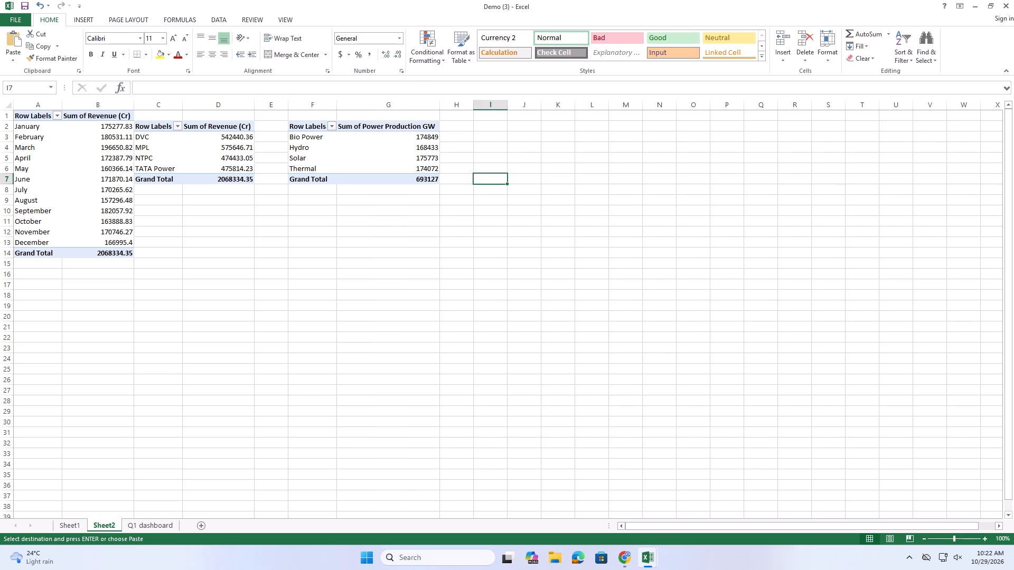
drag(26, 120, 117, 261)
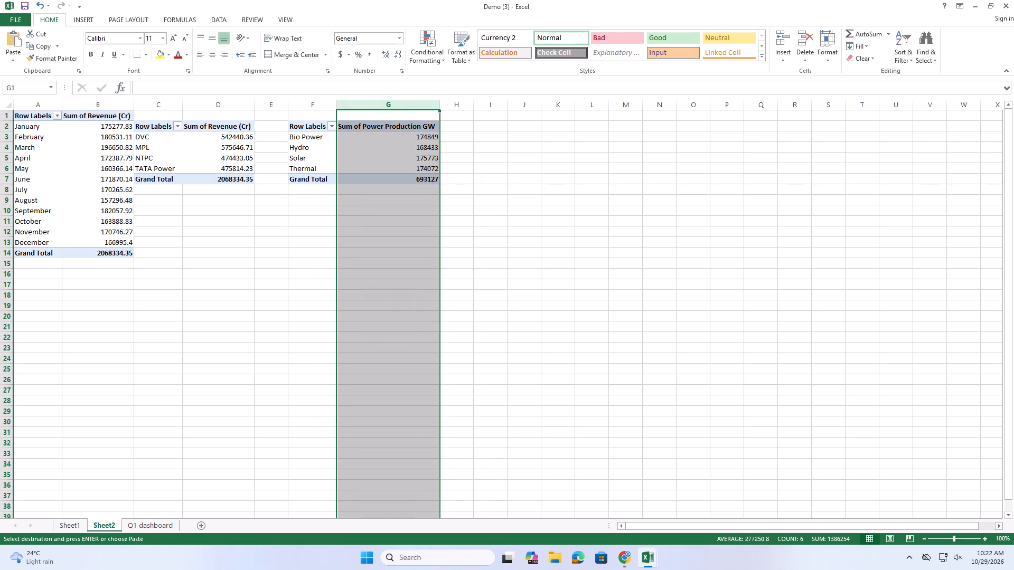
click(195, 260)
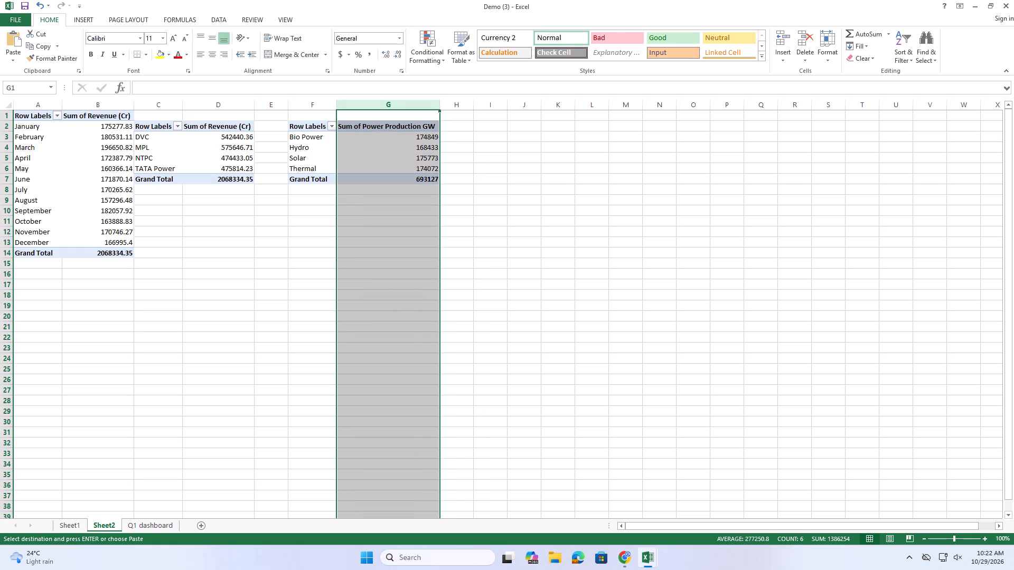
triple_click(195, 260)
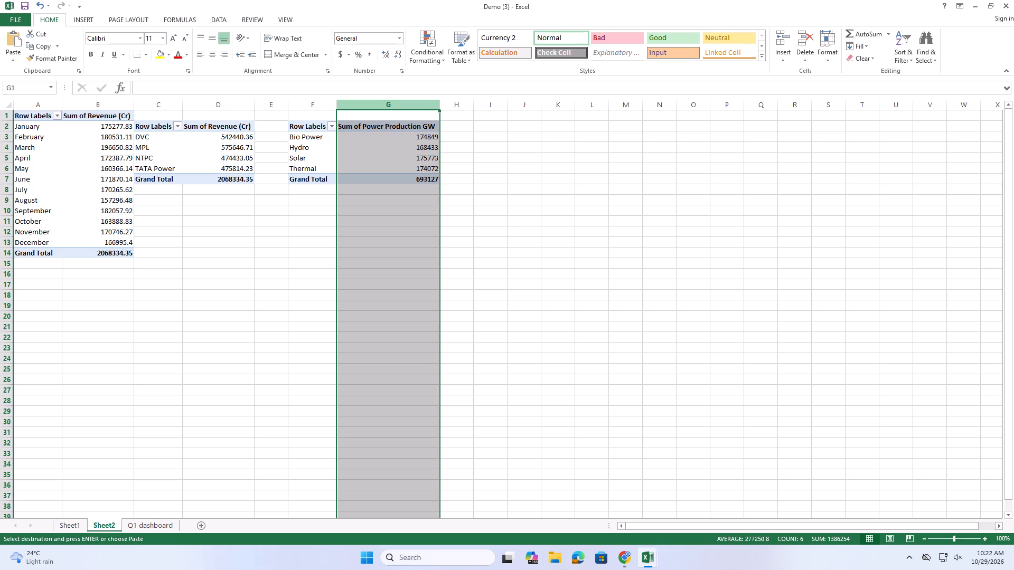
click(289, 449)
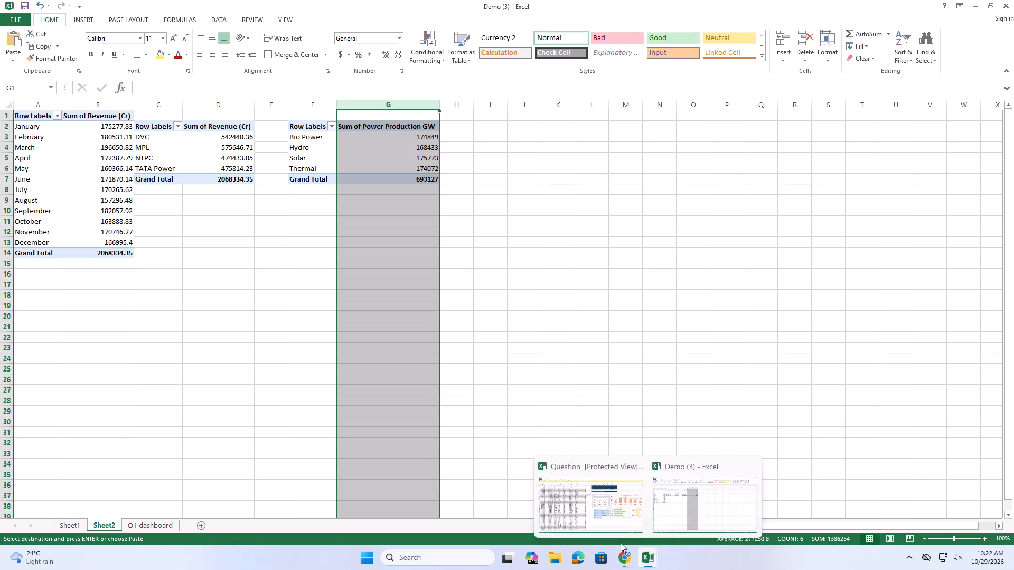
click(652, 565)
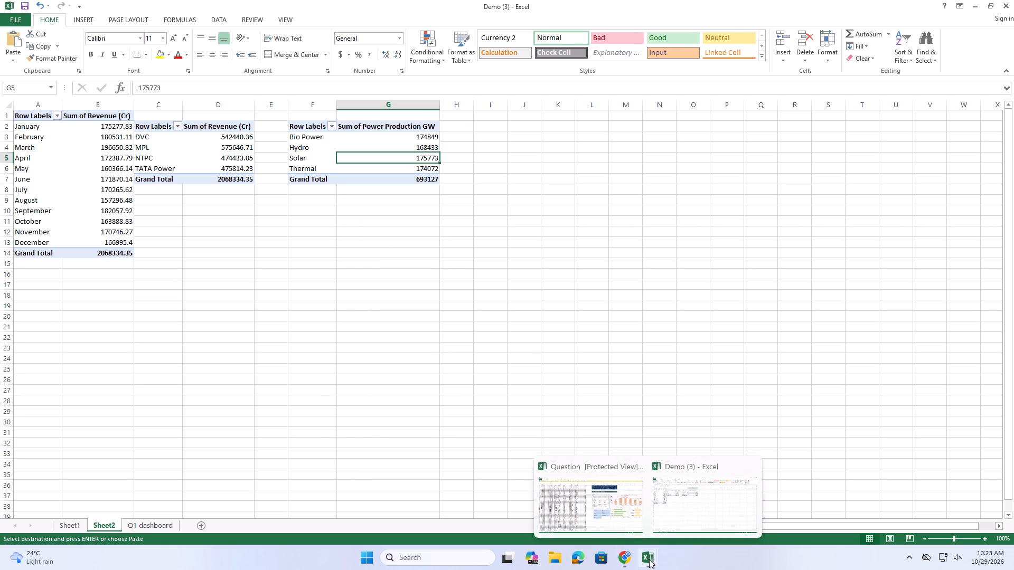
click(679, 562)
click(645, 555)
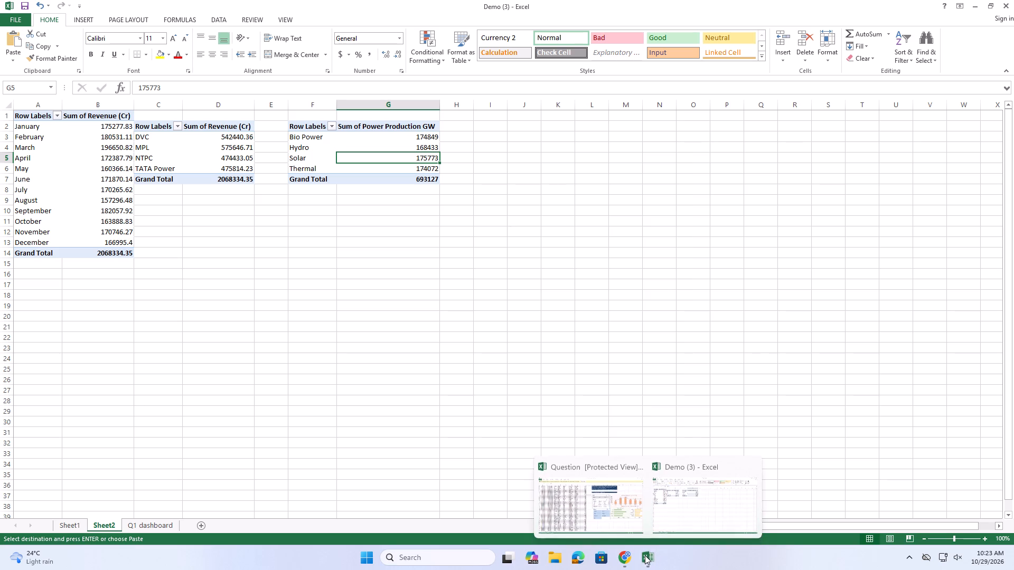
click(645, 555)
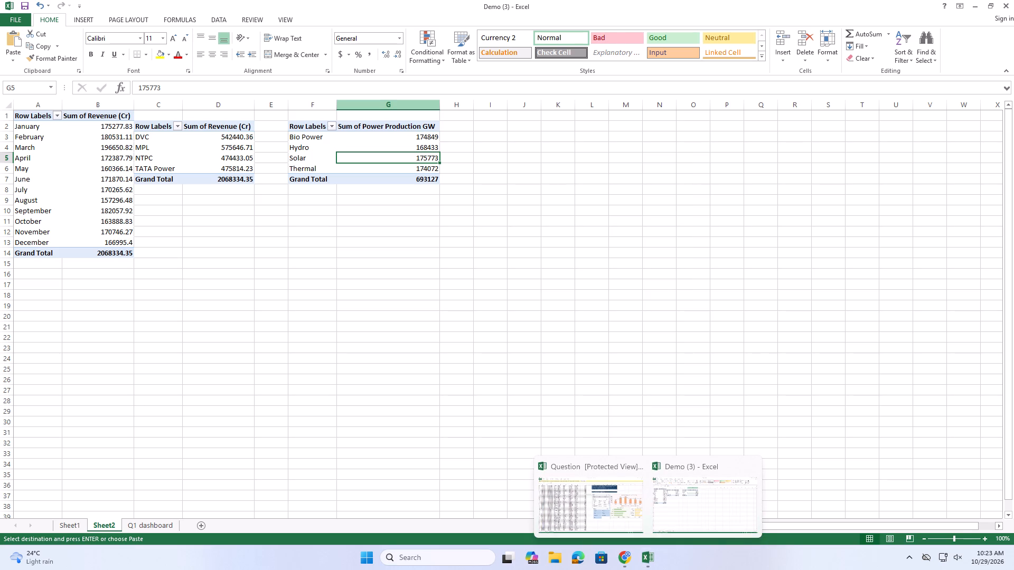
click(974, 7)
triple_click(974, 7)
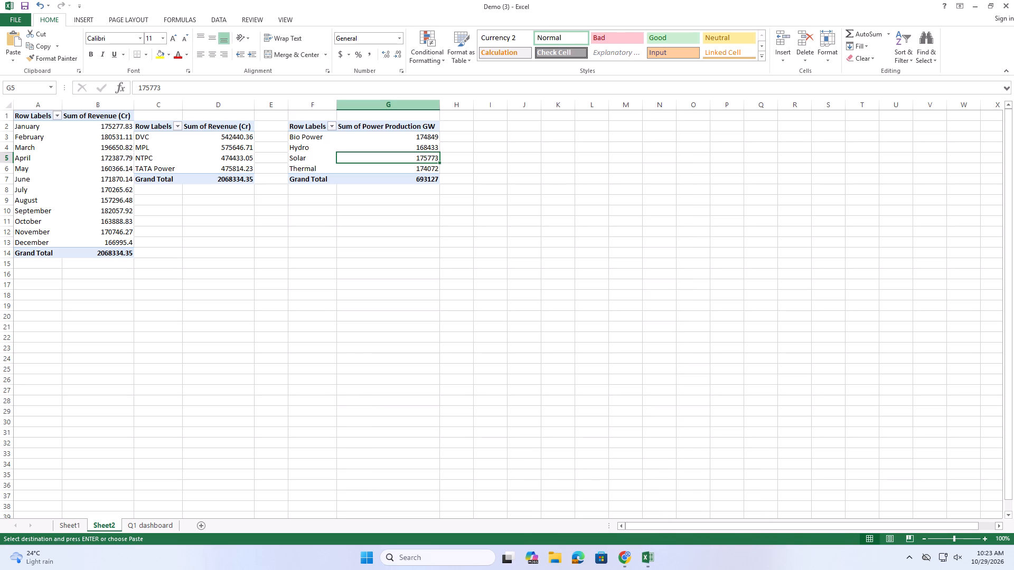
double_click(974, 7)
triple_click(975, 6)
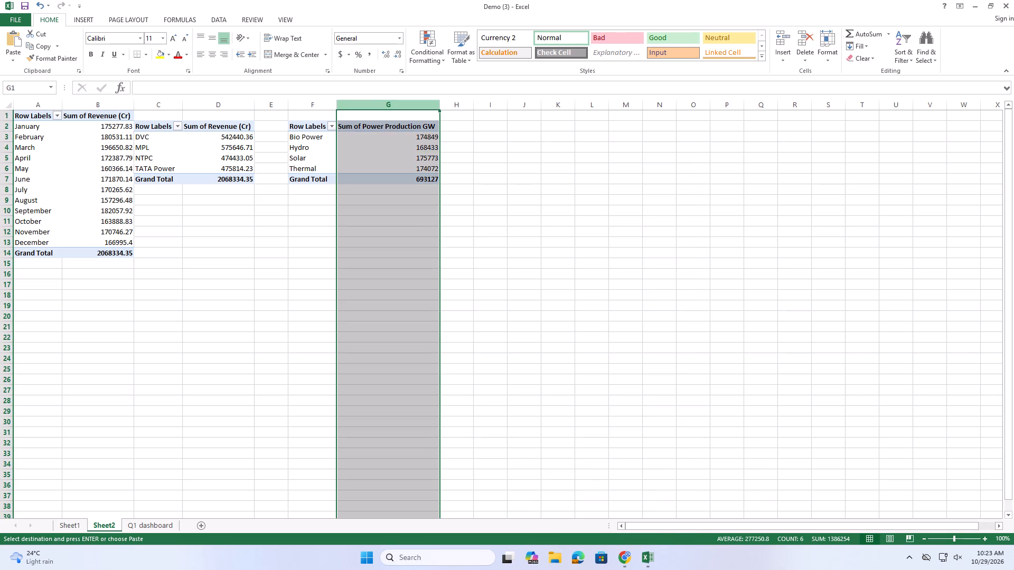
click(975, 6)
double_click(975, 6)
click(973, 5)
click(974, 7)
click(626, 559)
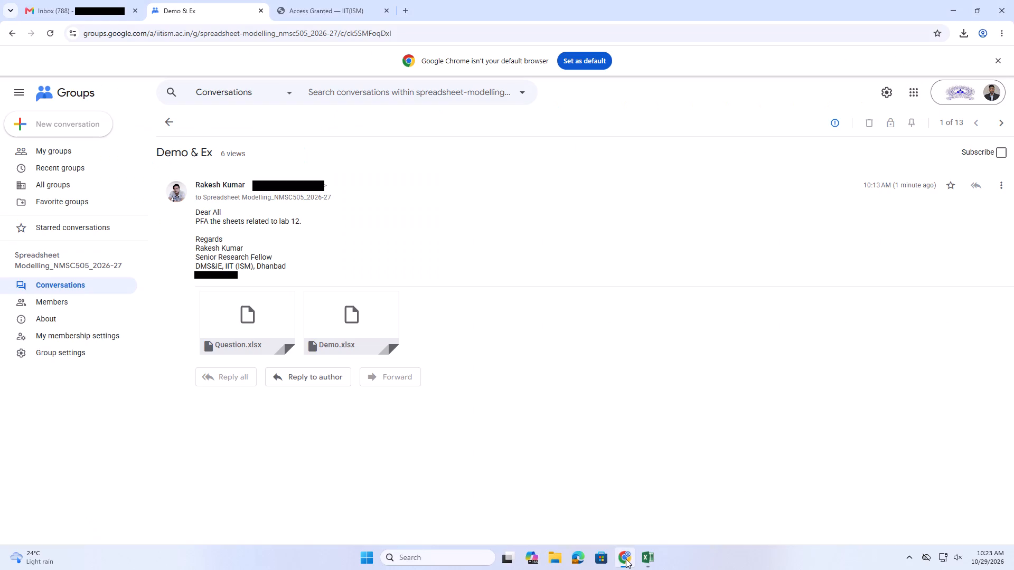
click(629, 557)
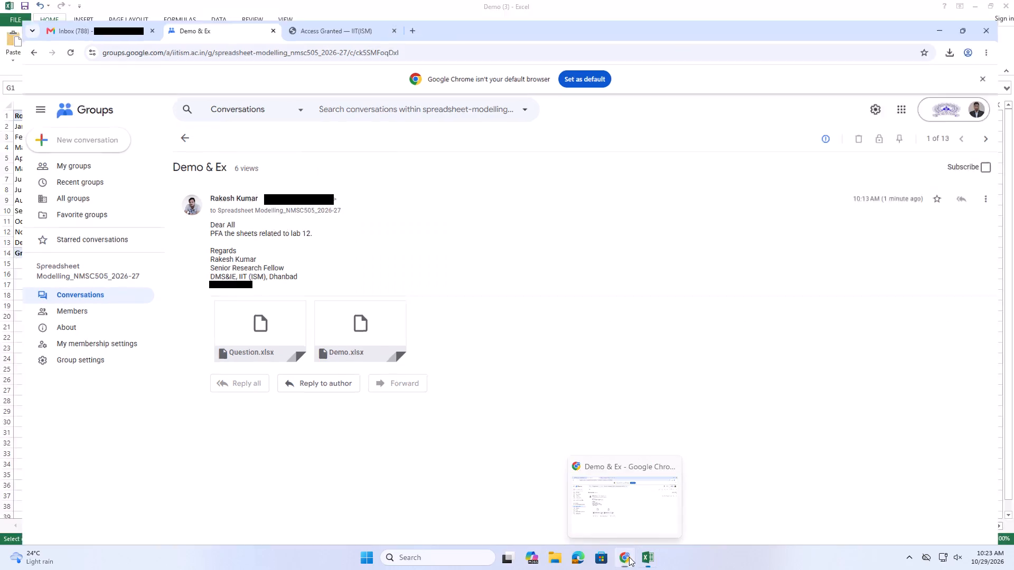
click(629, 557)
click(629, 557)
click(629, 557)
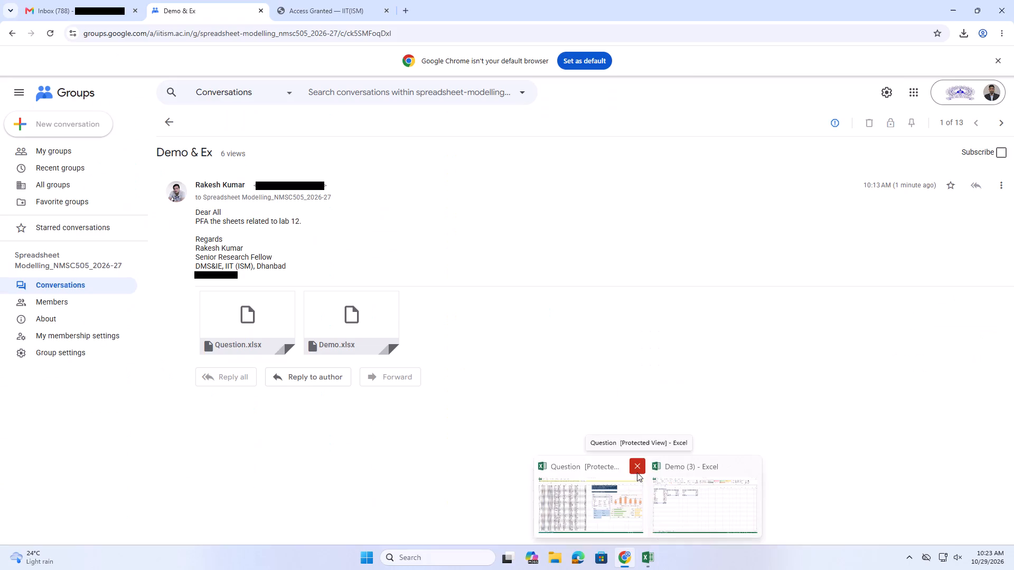
Close the Protected View Question workbook and switch back to the Demo workbook.
click(637, 472)
click(648, 568)
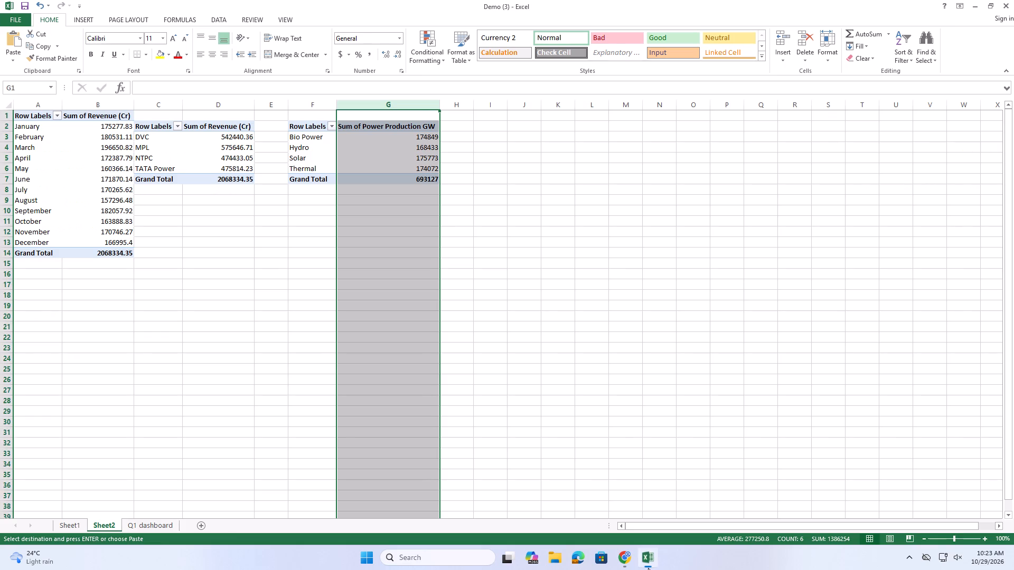
Minimize the open windows to reach the desktop, refresh it and dismiss the two Brother printer error dialogs.
click(648, 567)
click(628, 560)
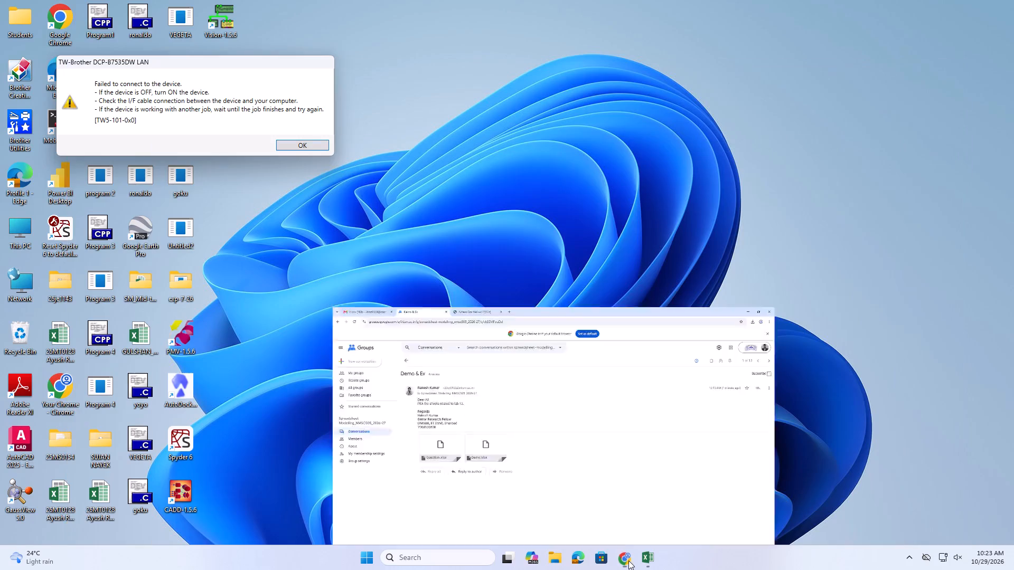
right_click(581, 248)
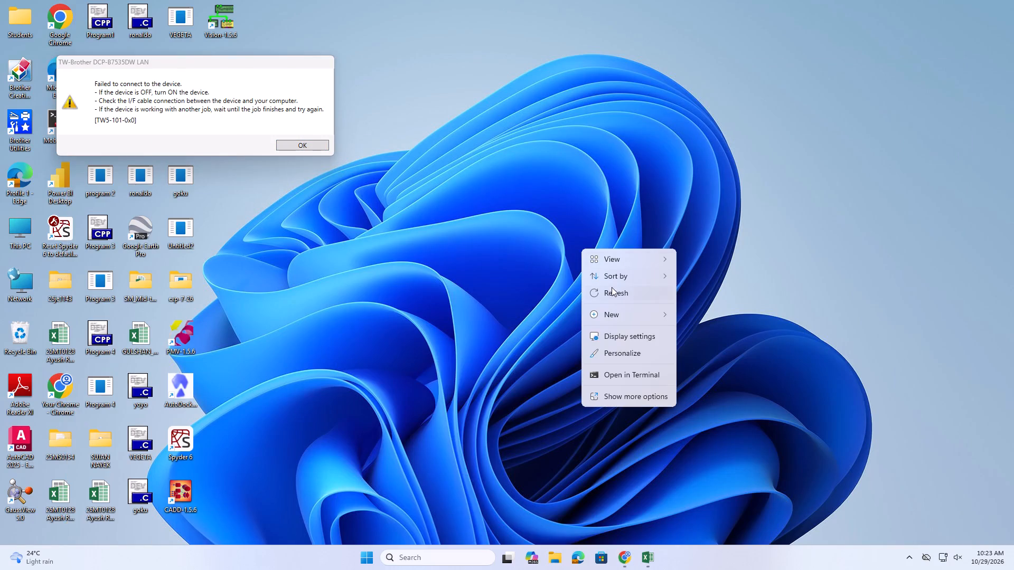
click(612, 291)
click(292, 132)
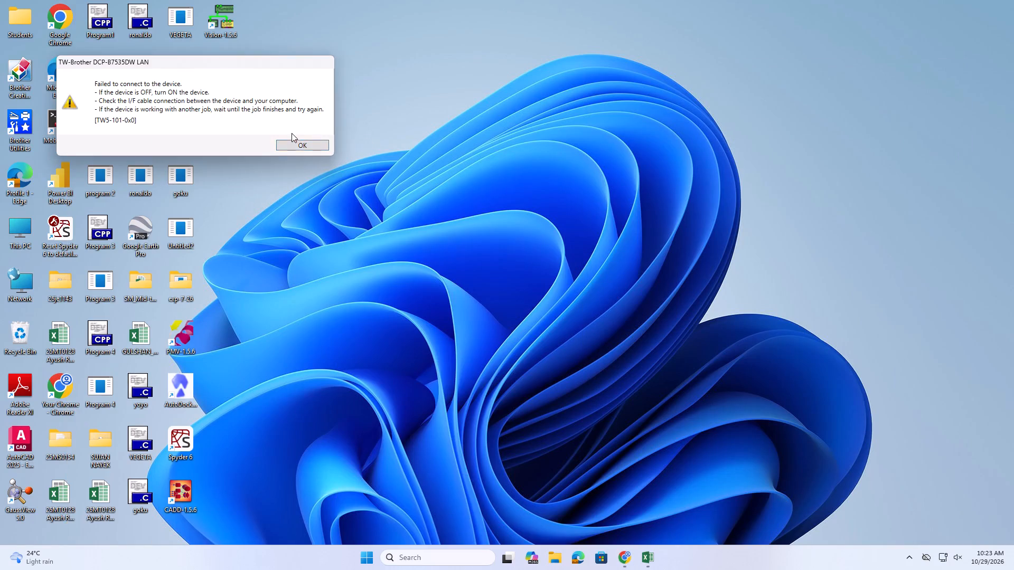
click(293, 142)
right_click(336, 113)
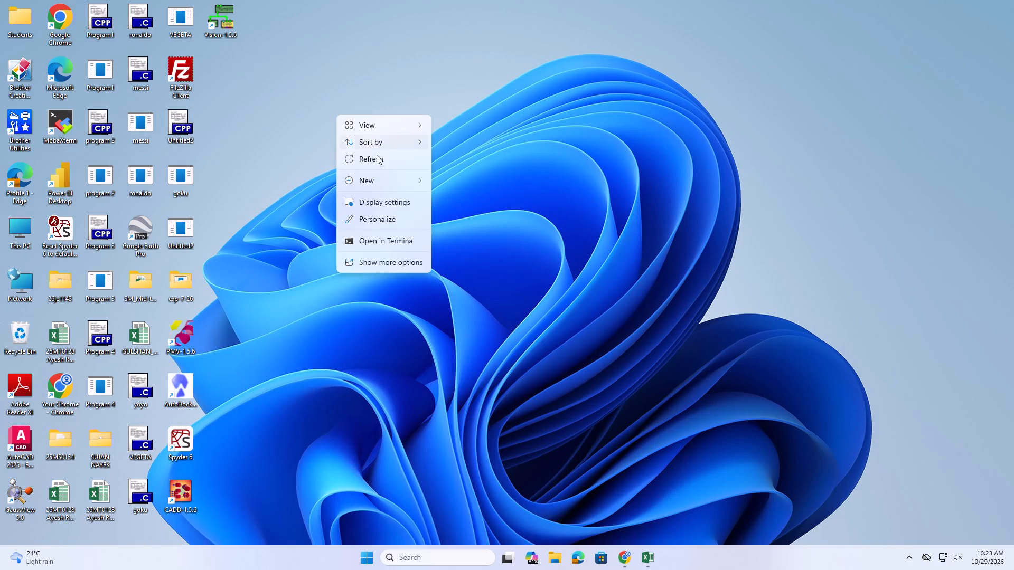
click(378, 161)
click(438, 115)
right_click(438, 115)
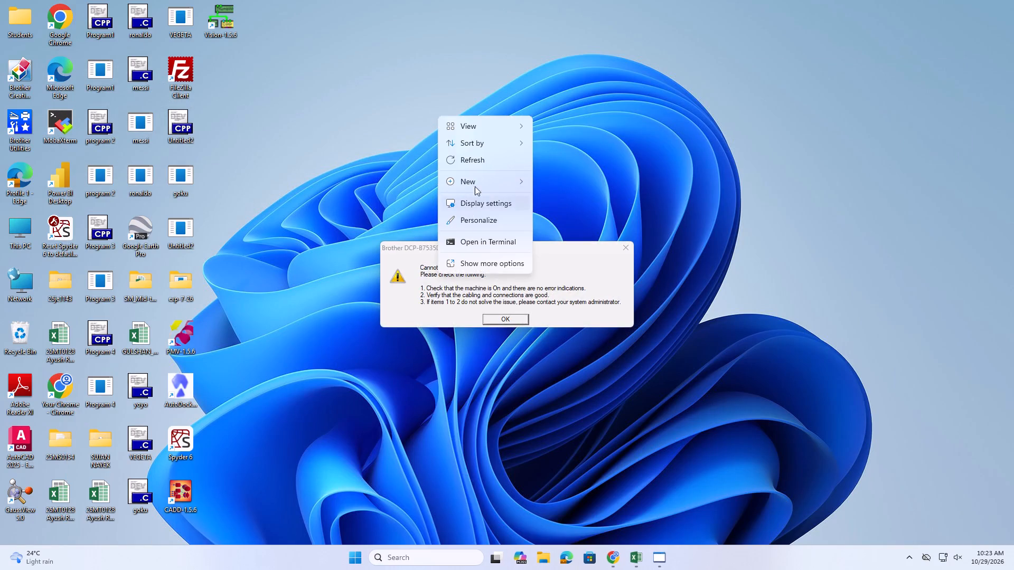
click(478, 156)
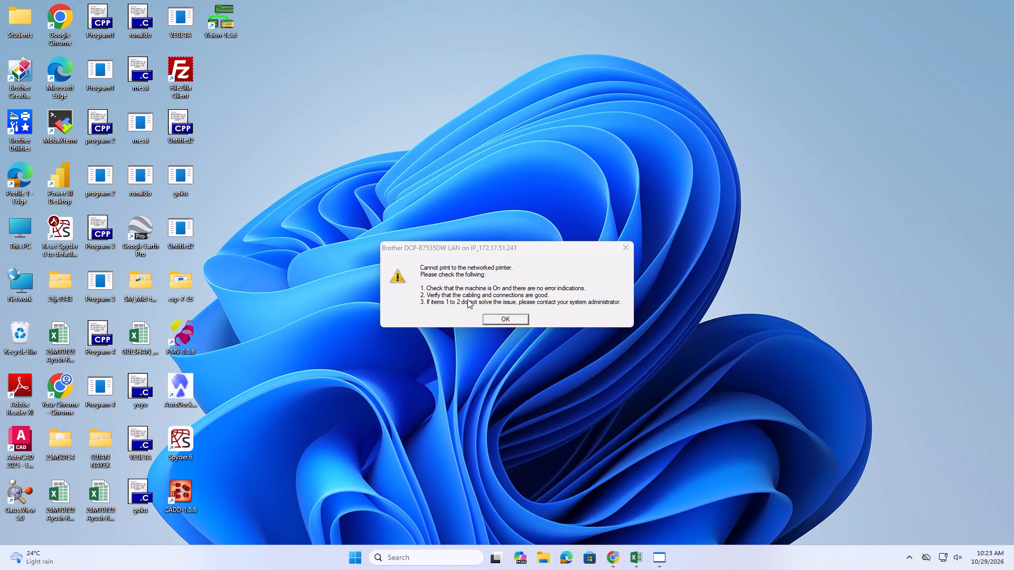
click(504, 316)
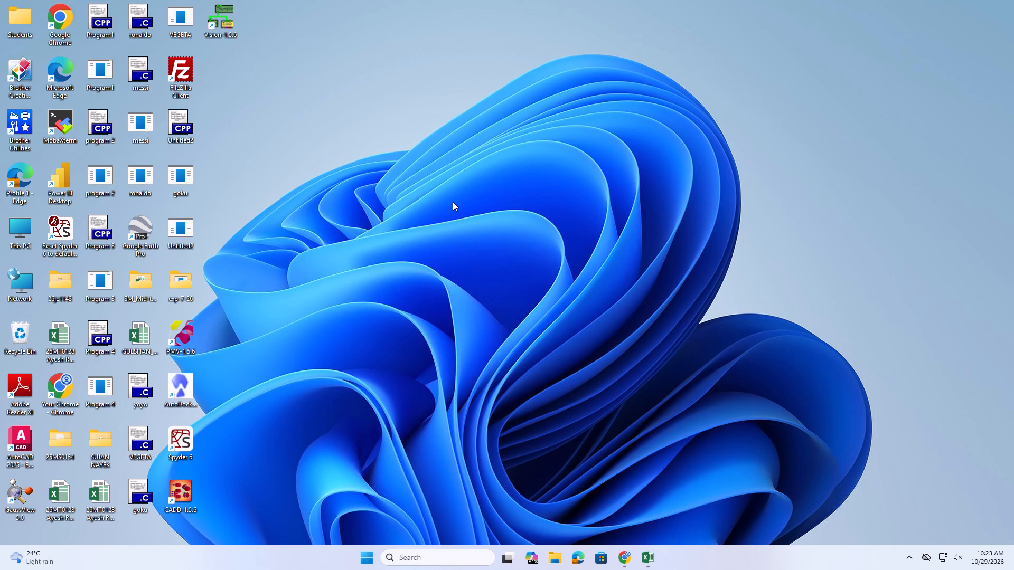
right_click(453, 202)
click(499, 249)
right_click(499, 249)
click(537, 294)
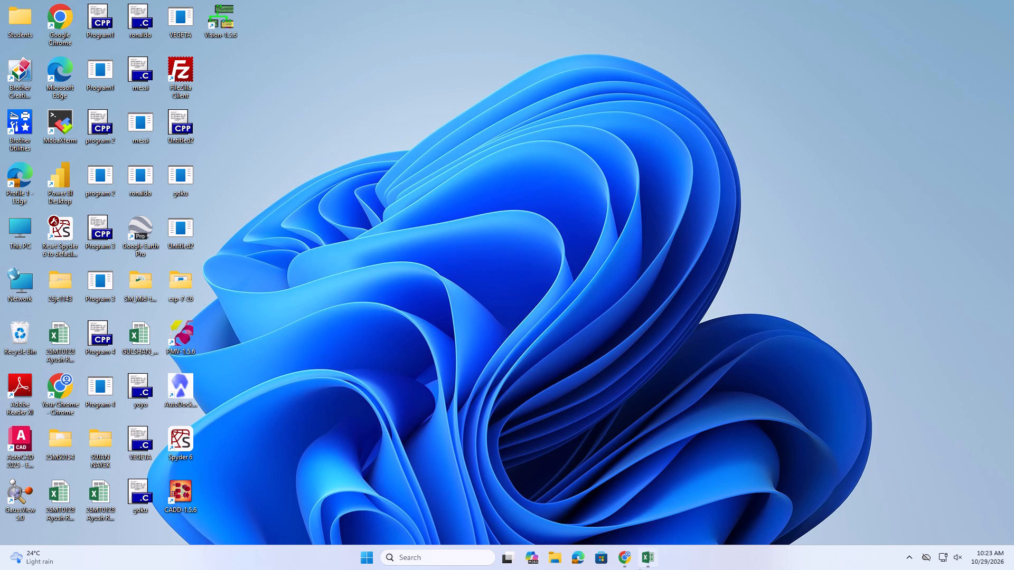
Return to the Demo workbook in Excel and rename the monthly revenue PivotTable on Sheet2 as Revenue.
click(643, 567)
click(521, 324)
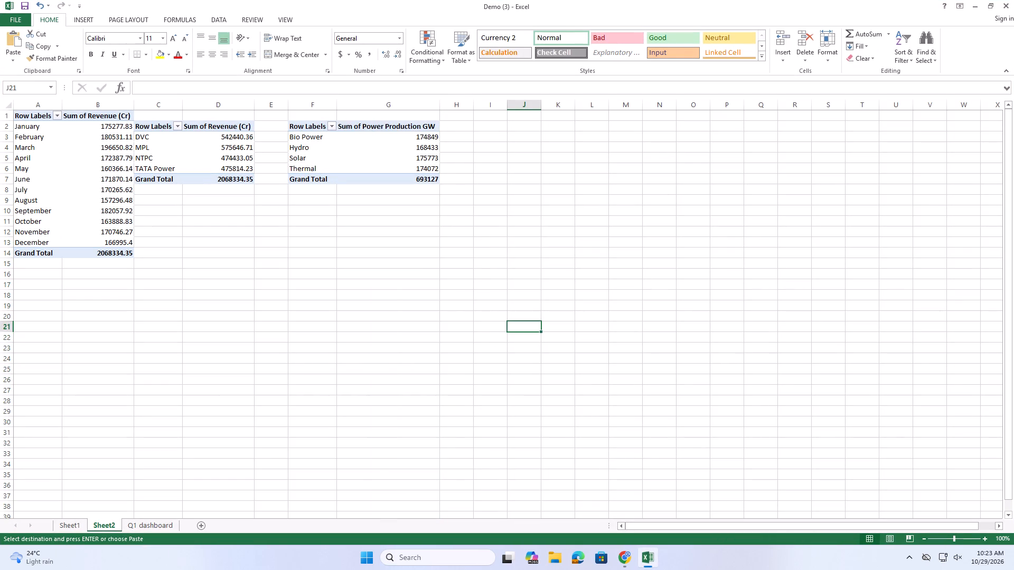
drag(49, 114, 97, 251)
click(319, 20)
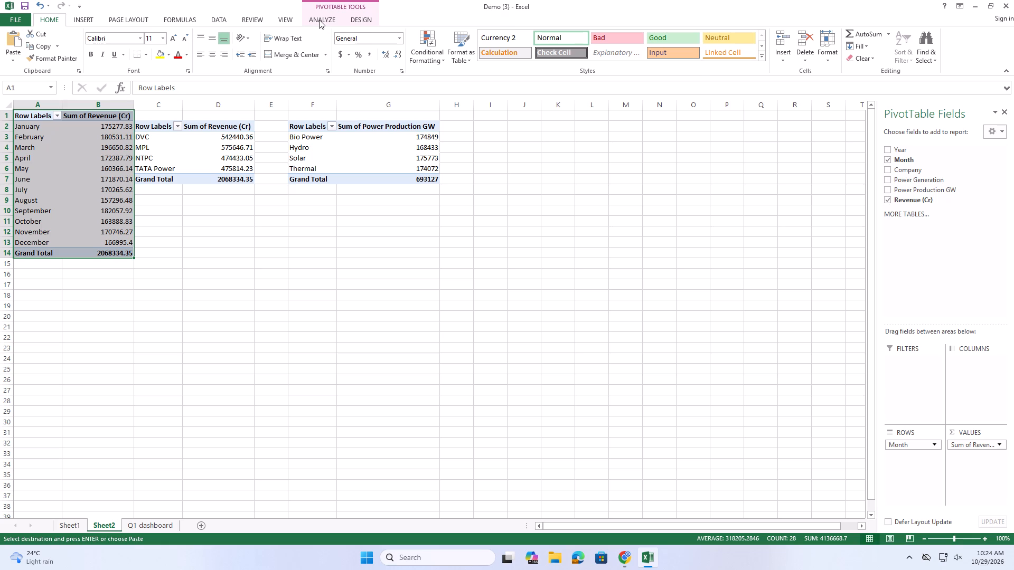
click(29, 48)
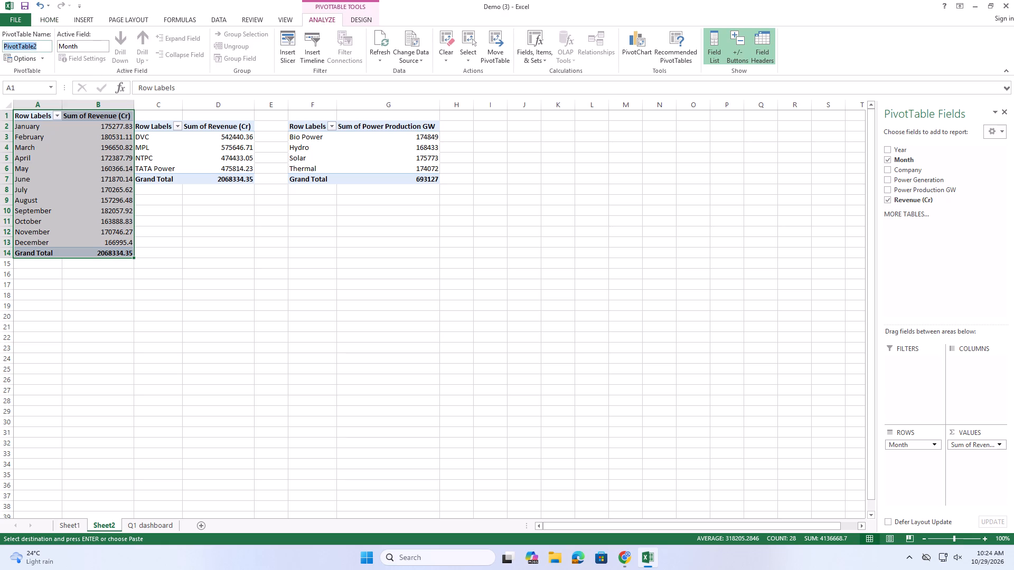
click(41, 47)
key(BackSpace)
key(BackSpace)
key(BackSpace)
key(BackSpace)
key(BackSpace)
key(BackSpace)
key(BackSpace)
key(BackSpace)
key(BackSpace)
key(BackSpace)
key(BackSpace)
key(BackSpace)
key(BackSpace)
key(BackSpace)
key(BackSpace)
key(BackSpace)
key(BackSpace)
key(BackSpace)
key(BackSpace)
key(BackSpace)
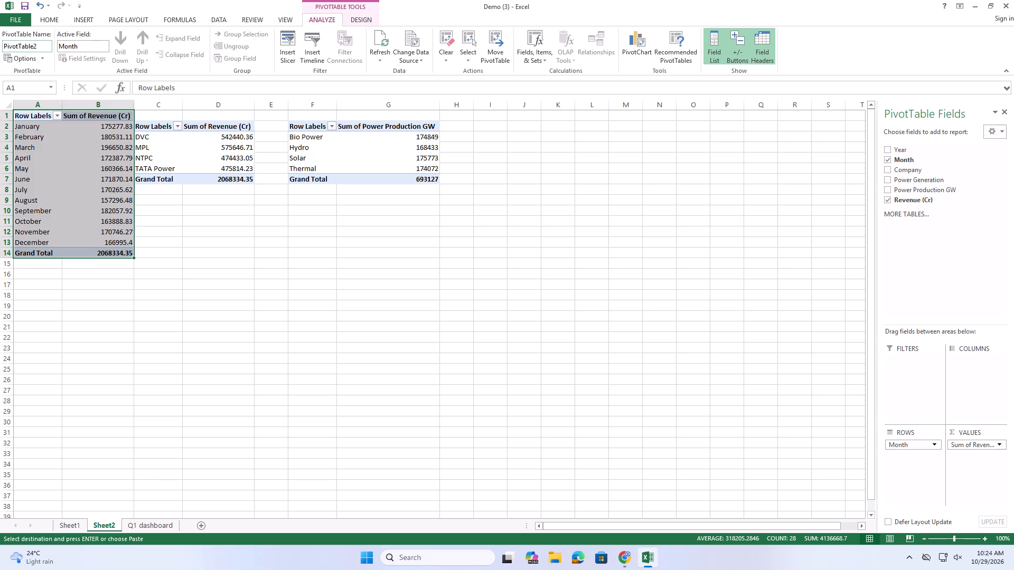
text(Re)
text(venue)
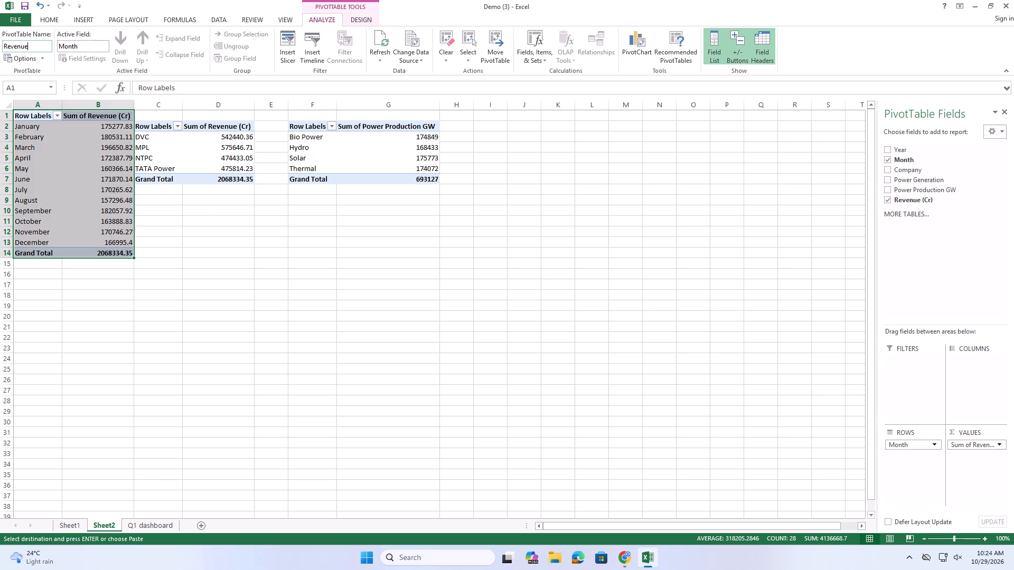
click(300, 279)
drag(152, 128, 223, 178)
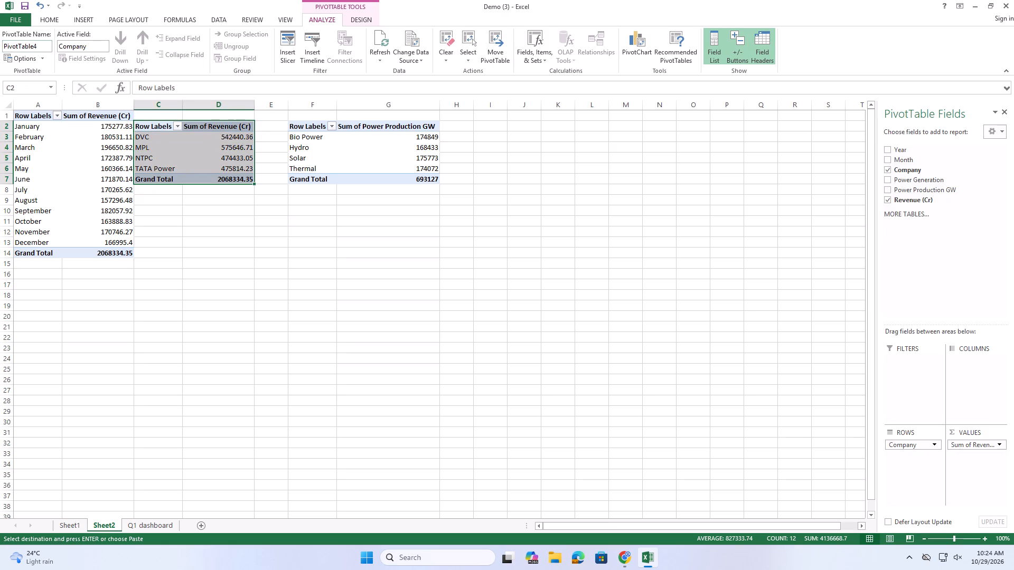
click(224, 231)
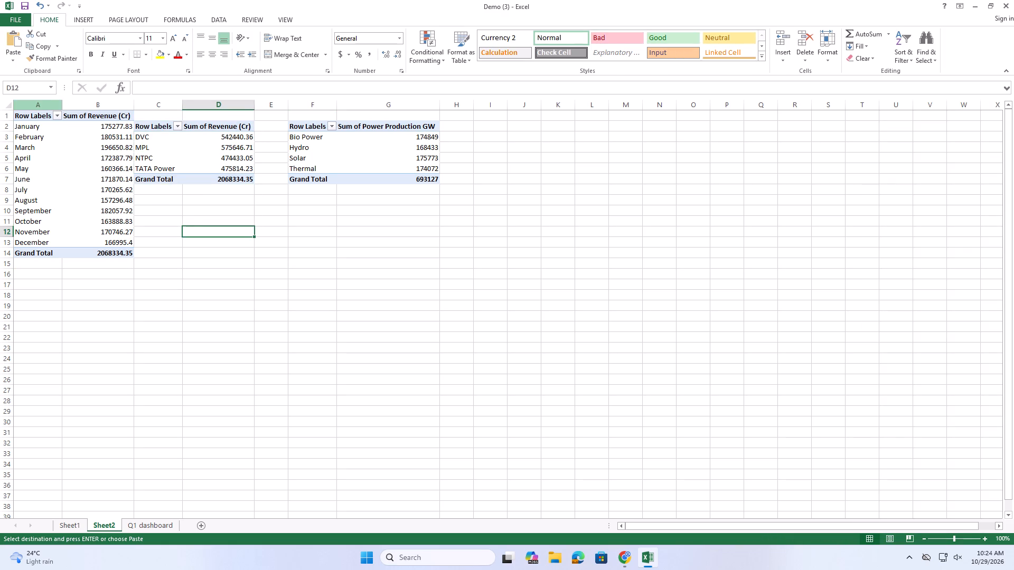
Insert a Clustered Column PivotChart from the monthly revenue PivotTable in columns A and B of Sheet2.
drag(32, 120, 104, 251)
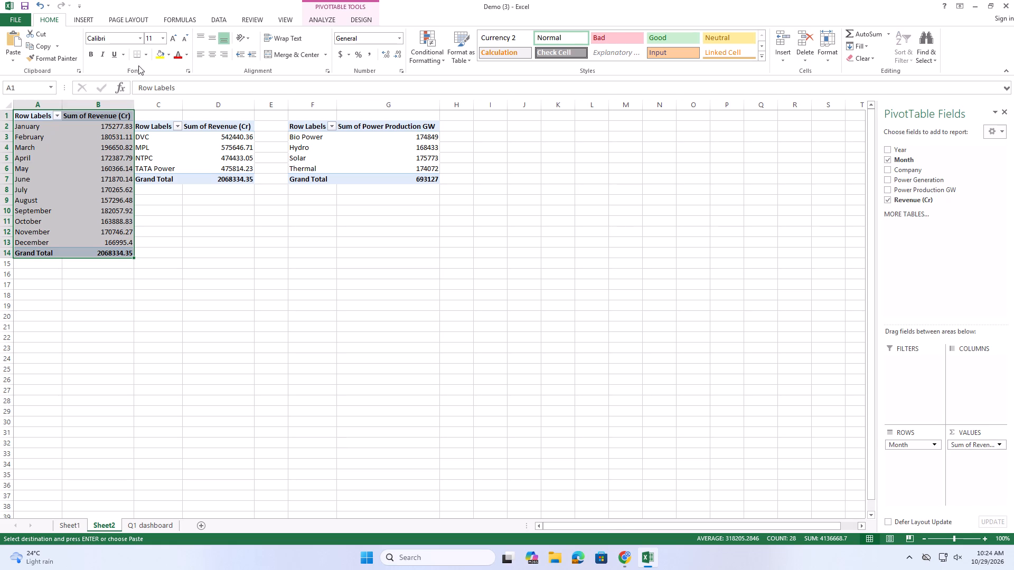
click(90, 22)
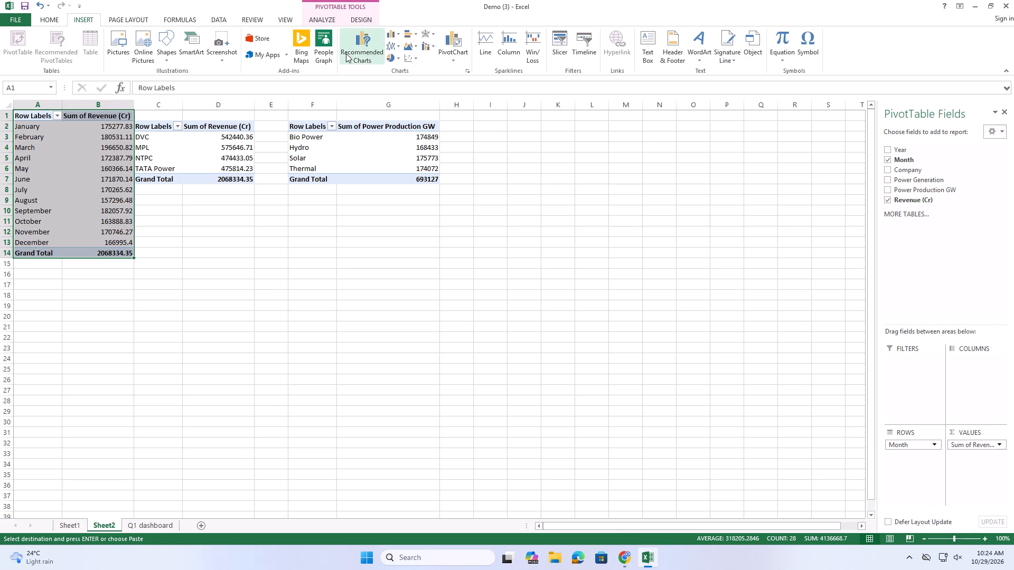
click(370, 52)
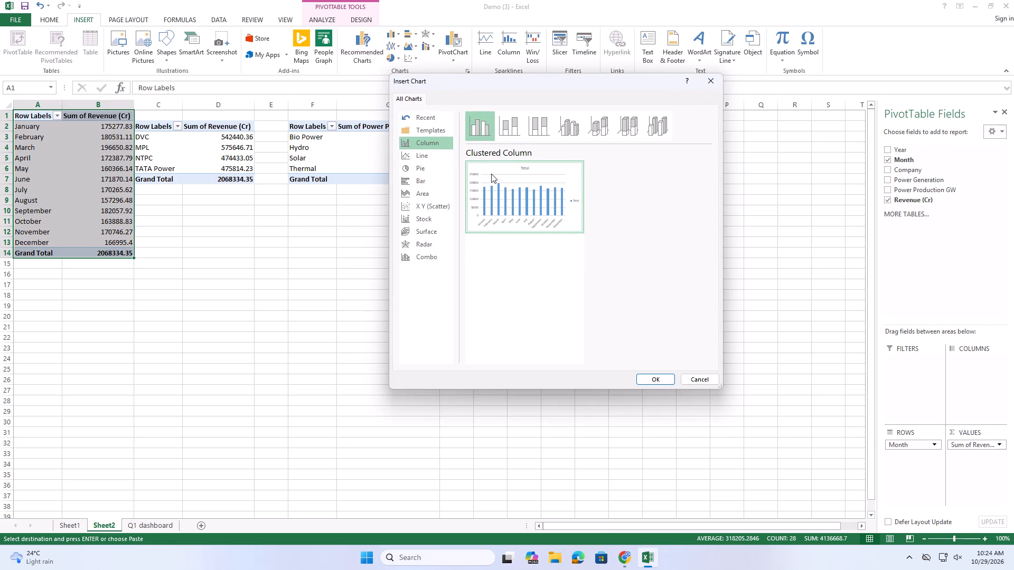
click(647, 374)
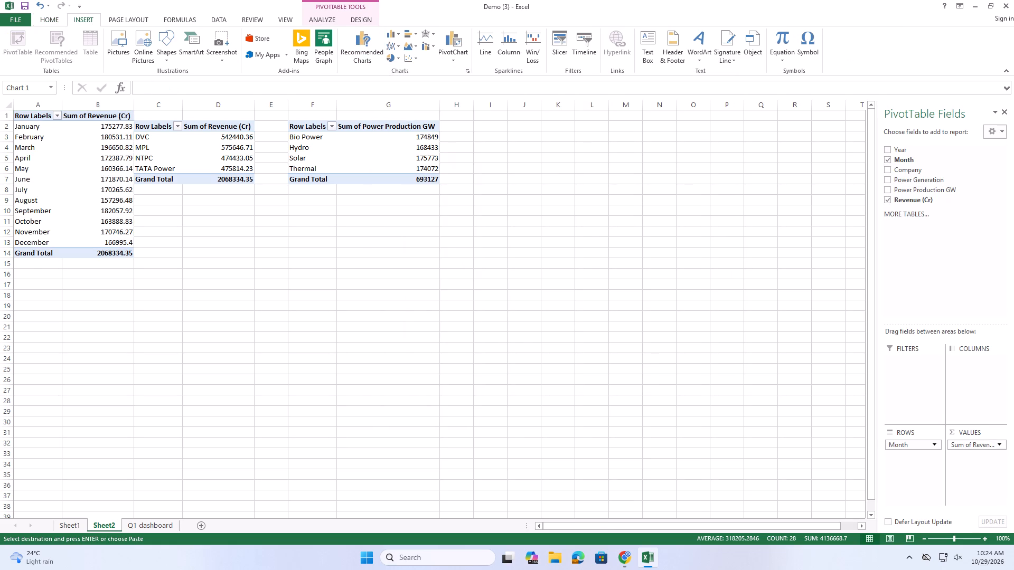
Move the monthly revenue chart below the company and power generation PivotTables, starting around D11, and enlarge it slightly.
drag(510, 260, 421, 232)
drag(455, 227, 428, 229)
drag(458, 371, 477, 388)
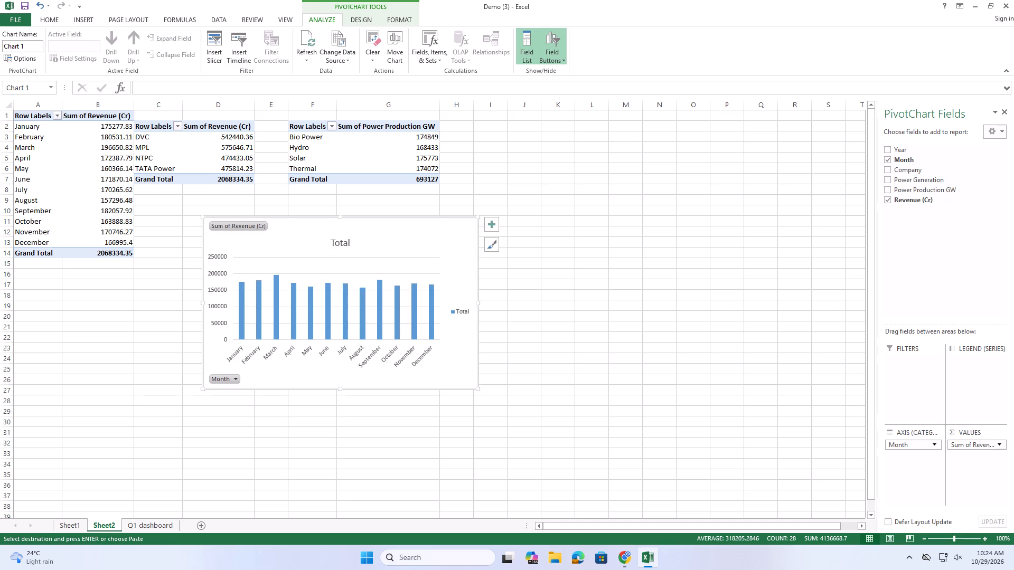
Shift the monthly revenue chart slightly to start at column D's edge and hide all its field buttons.
drag(435, 243, 415, 237)
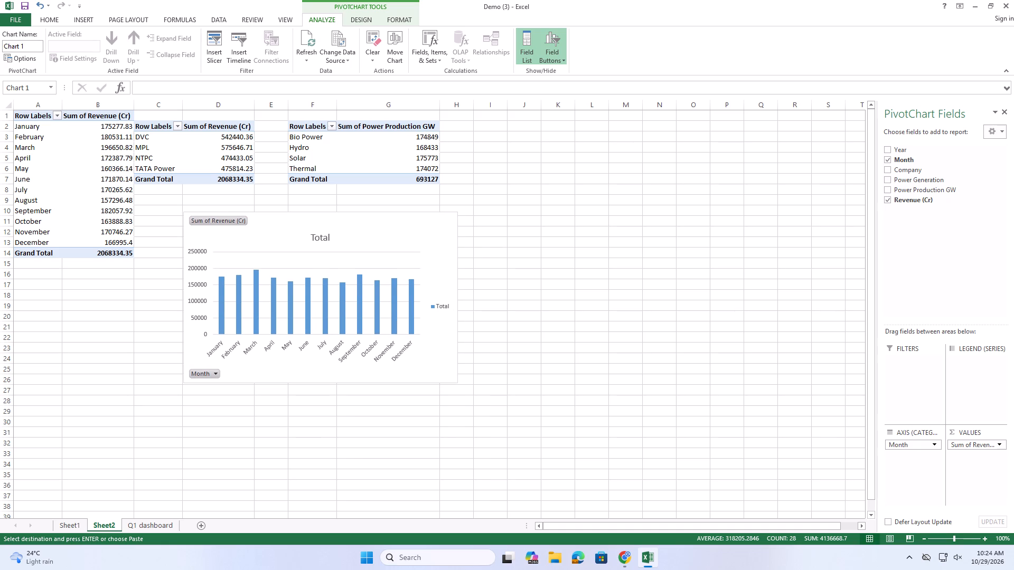
click(474, 243)
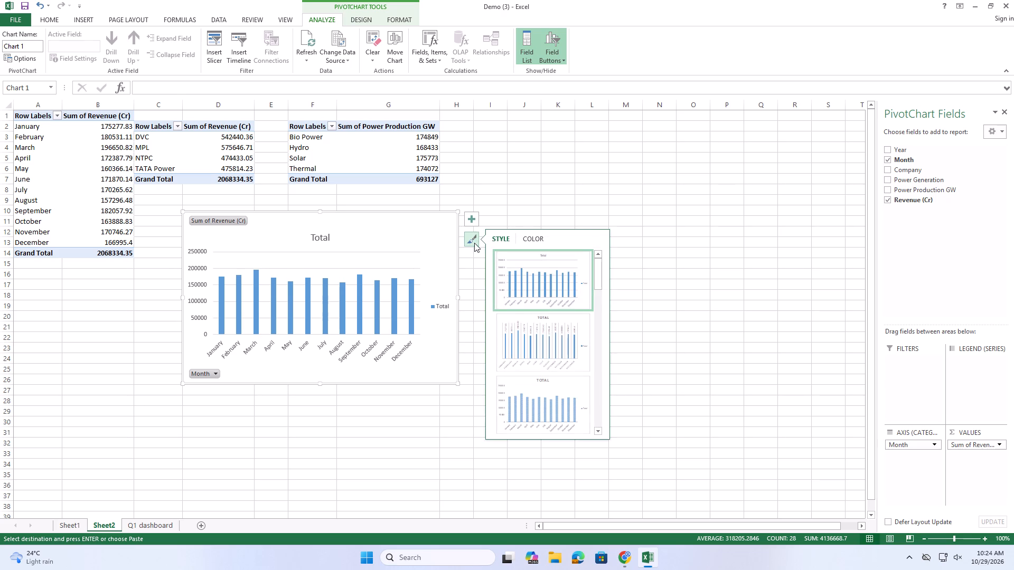
click(470, 225)
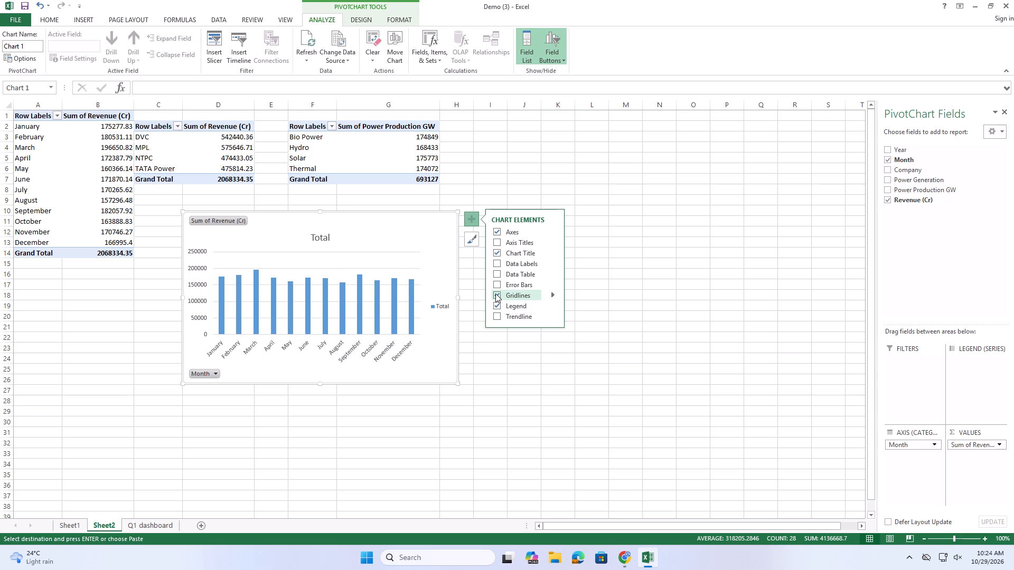
click(439, 264)
click(561, 53)
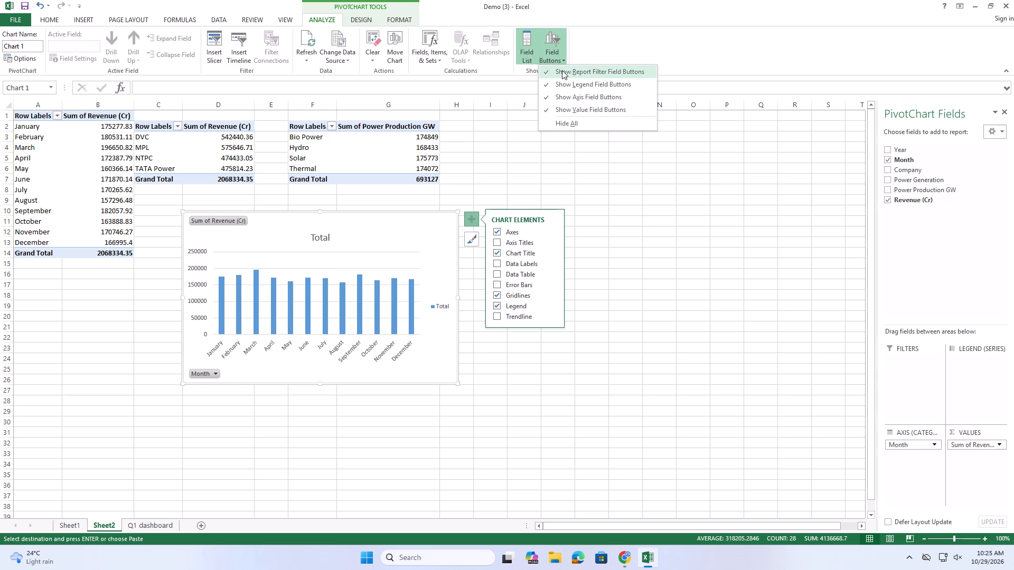
click(561, 126)
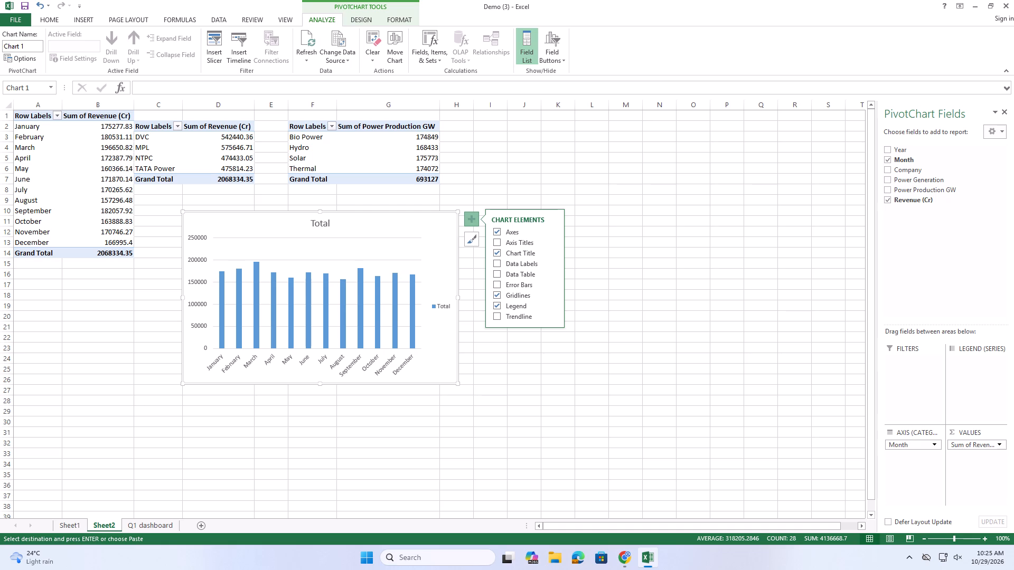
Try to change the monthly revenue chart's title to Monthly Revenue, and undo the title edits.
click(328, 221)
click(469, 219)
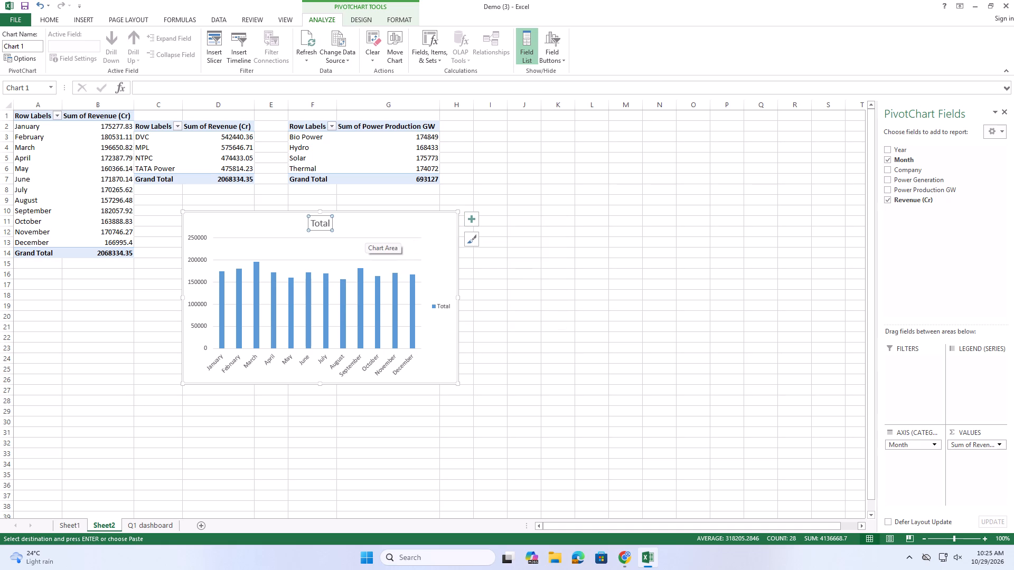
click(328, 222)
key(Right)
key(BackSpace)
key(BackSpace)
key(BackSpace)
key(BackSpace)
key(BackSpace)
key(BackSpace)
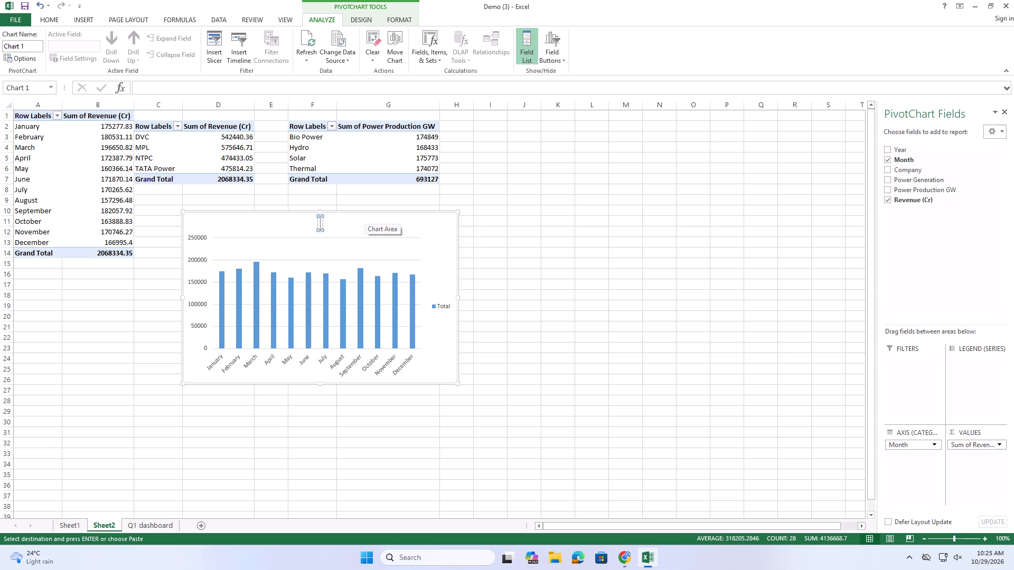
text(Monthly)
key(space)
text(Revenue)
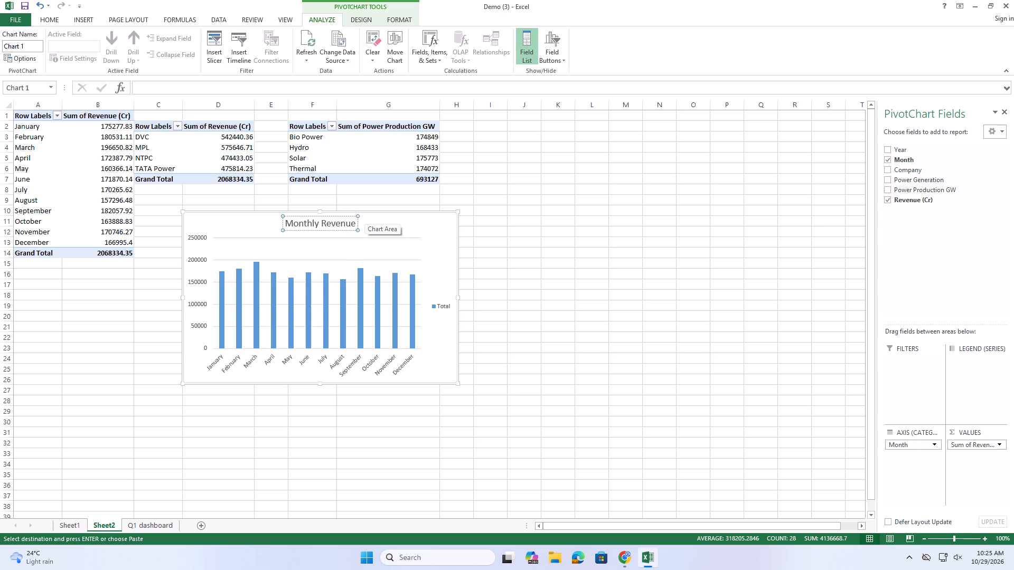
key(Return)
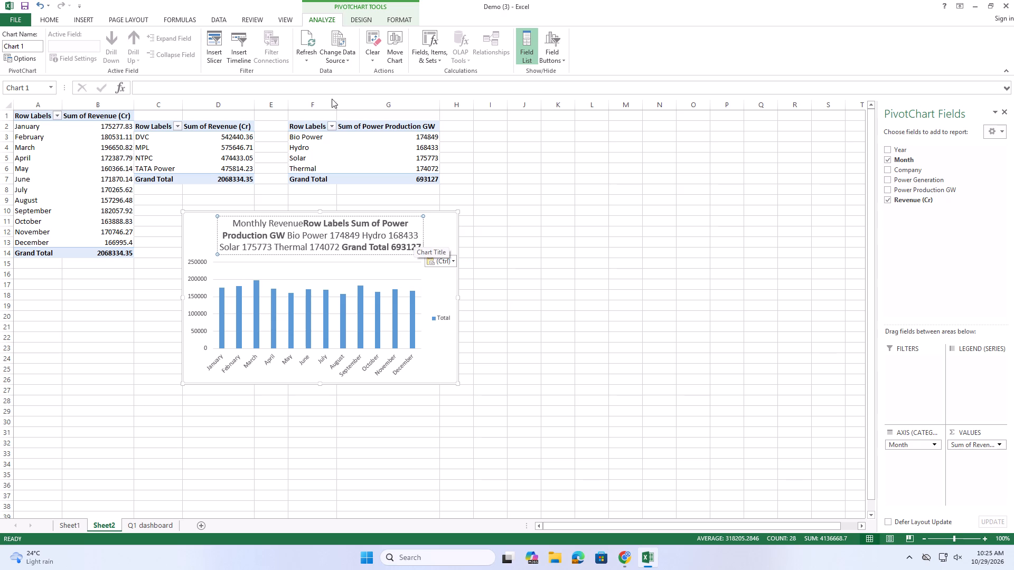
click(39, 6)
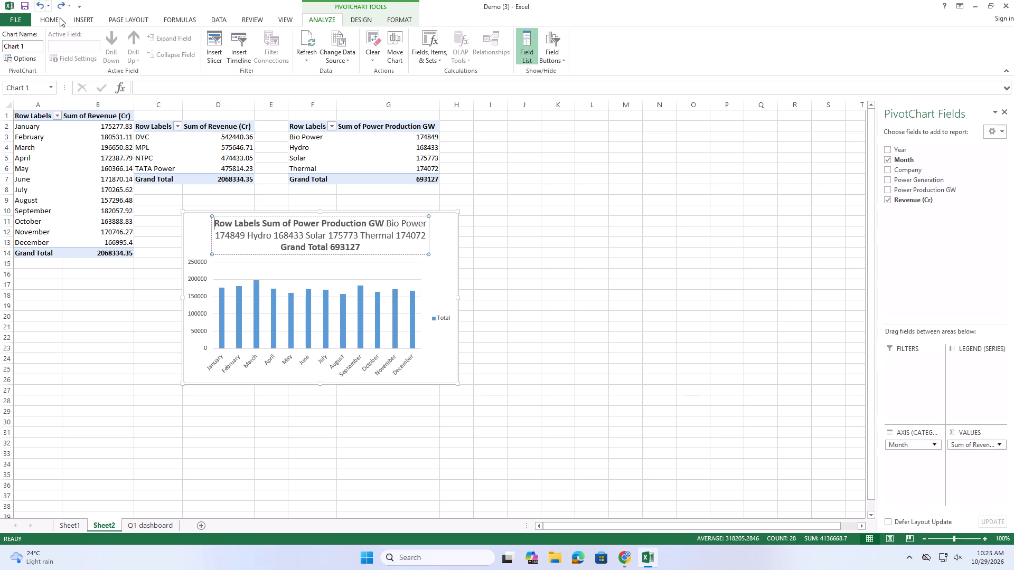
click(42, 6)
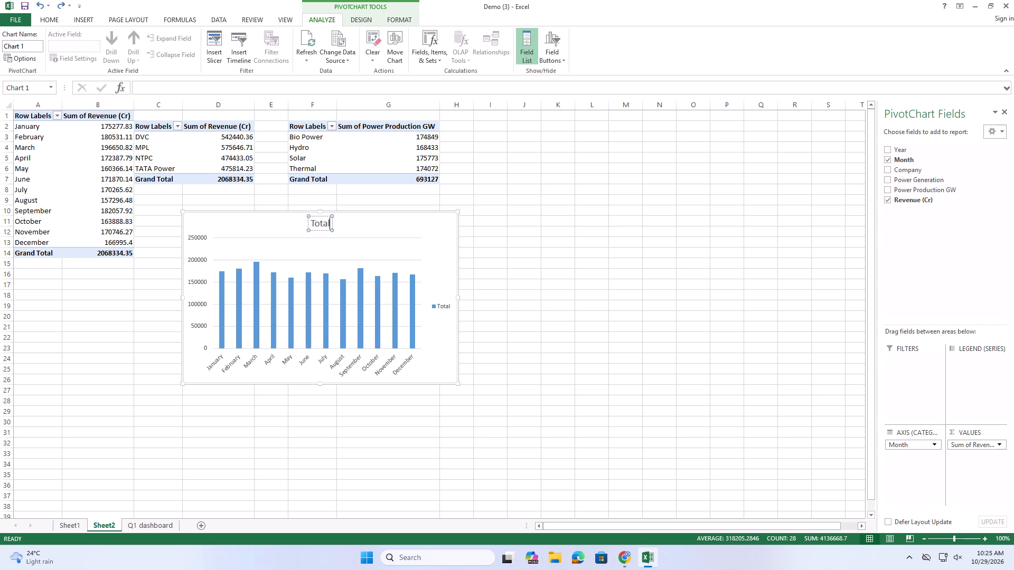
Replace the monthly revenue chart's title with Monthly revenue, keeping the chart aligned with column D.
key(BackSpace)
key(BackSpace)
key(BackSpace)
key(BackSpace)
key(BackSpace)
key(BackSpace)
key(BackSpace)
key(BackSpace)
key(BackSpace)
key(BackSpace)
key(BackSpace)
key(BackSpace)
key(BackSpace)
key(BackSpace)
key(BackSpace)
text(Month)
text(ly)
key(space)
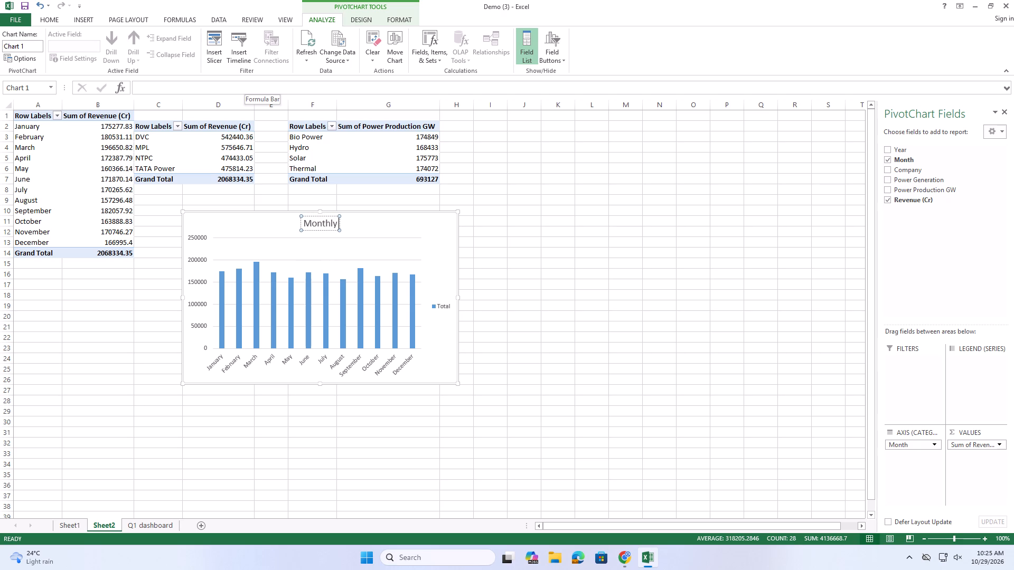
text(reven)
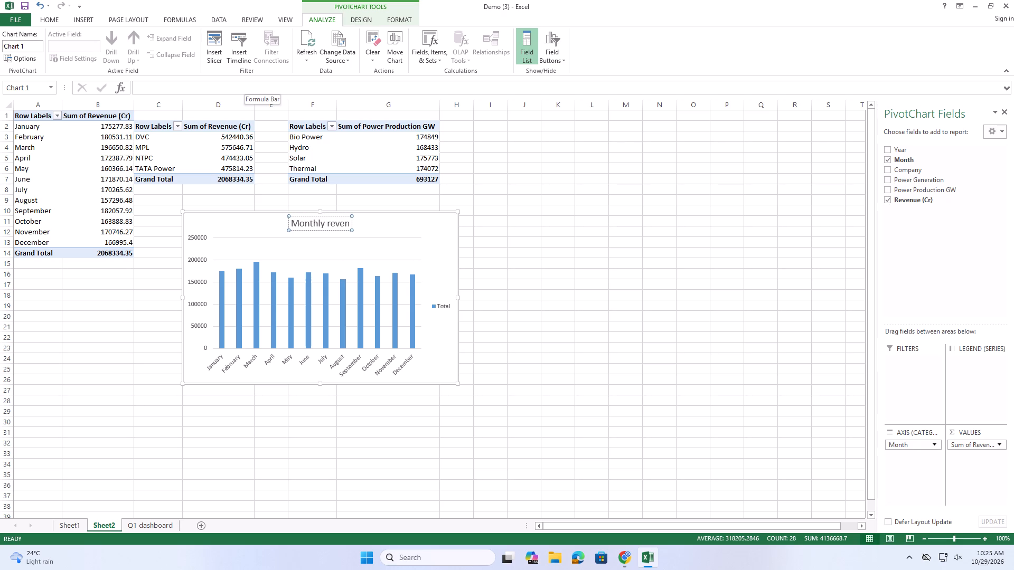
text(ur)
key(BackSpace)
key(e)
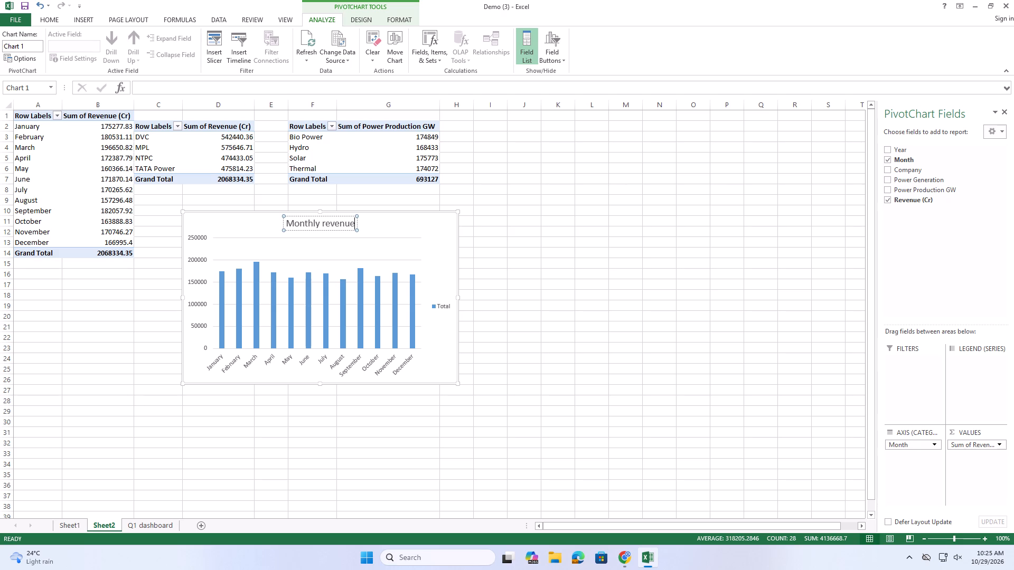
drag(398, 230, 417, 234)
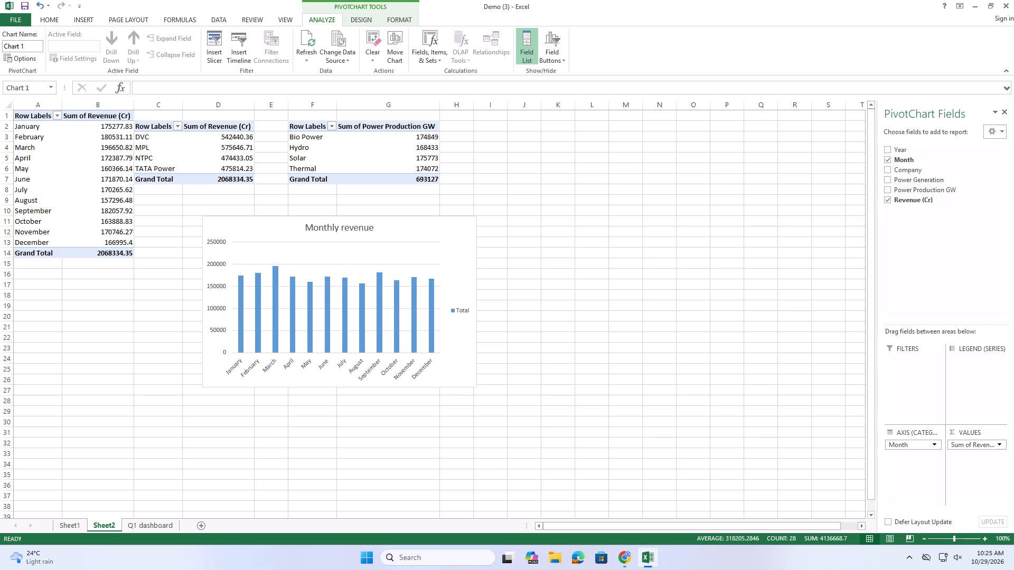
drag(418, 235, 399, 232)
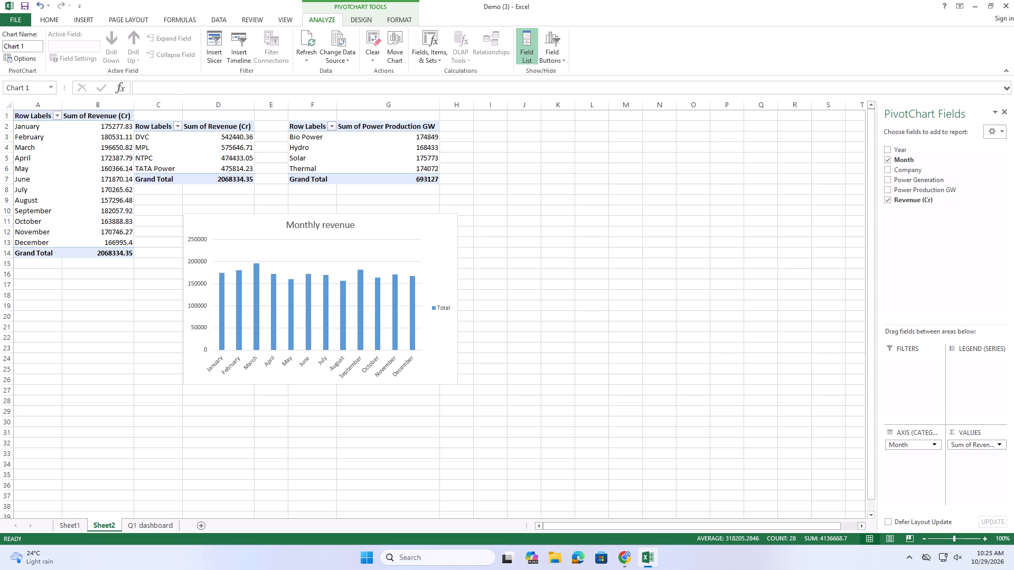
Insert a Clustered Bar PivotChart from the company revenue PivotTable in C2:D7 of Sheet2.
drag(153, 127, 170, 135)
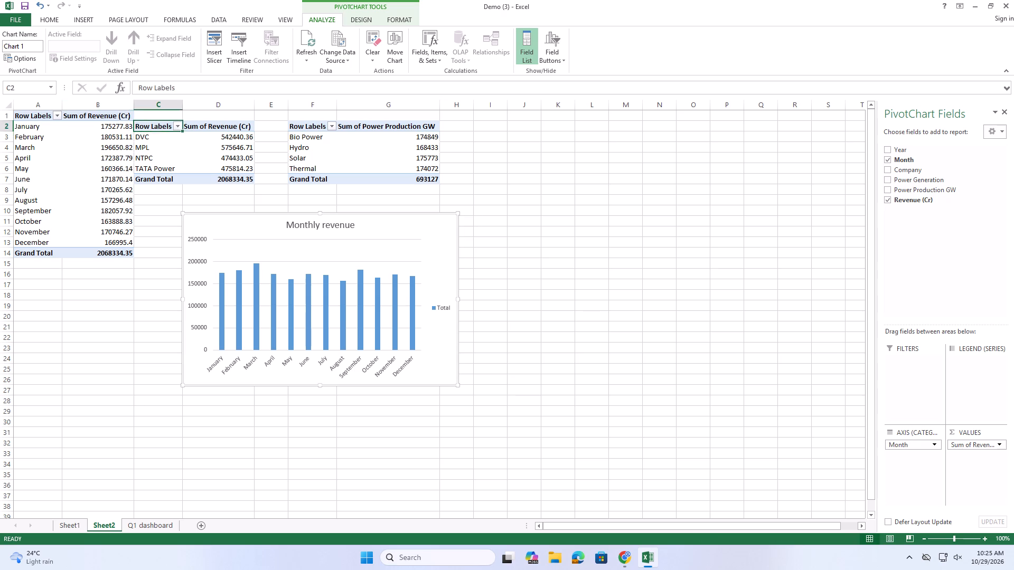
drag(170, 135, 241, 182)
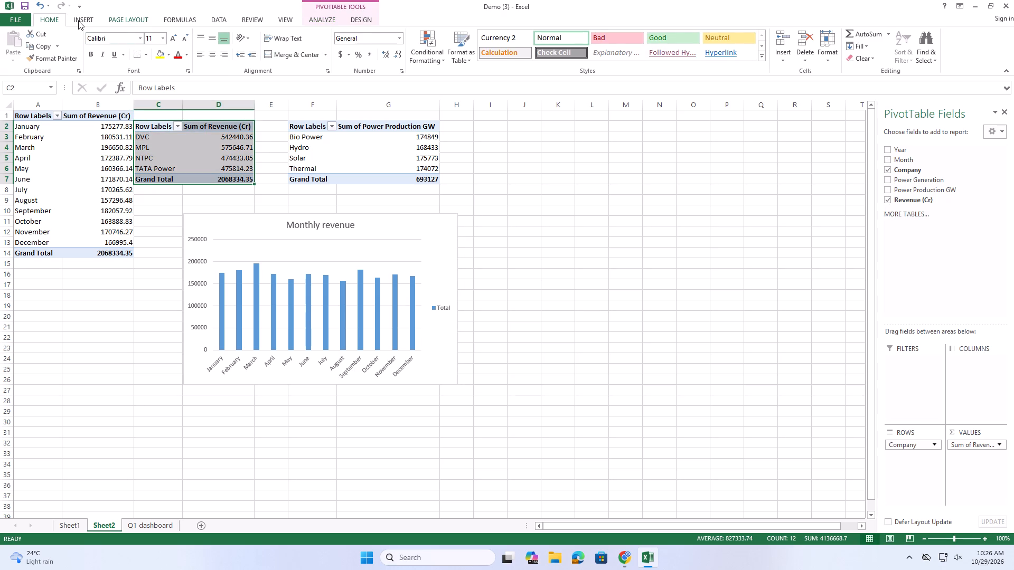
click(78, 20)
click(361, 61)
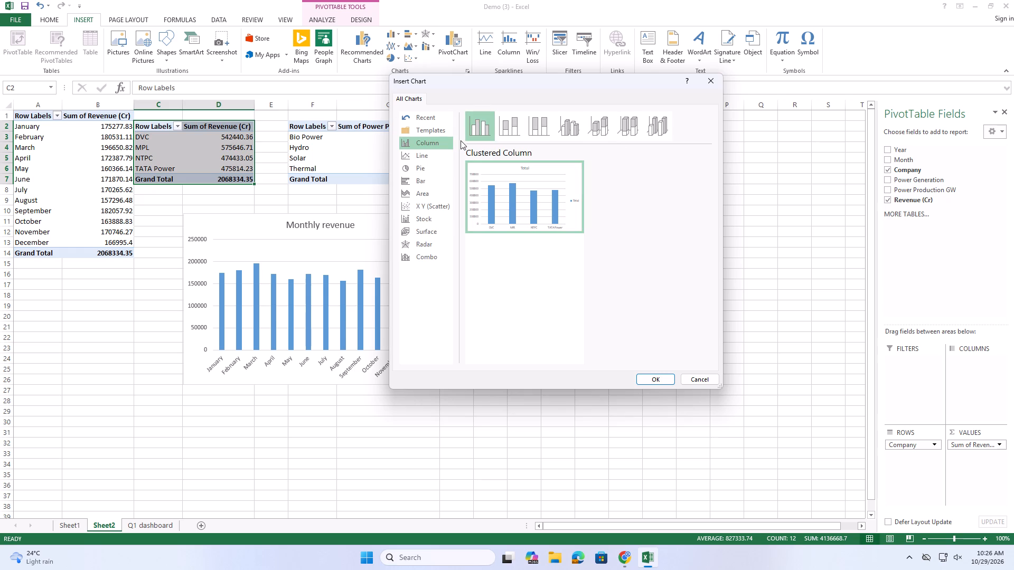
click(426, 182)
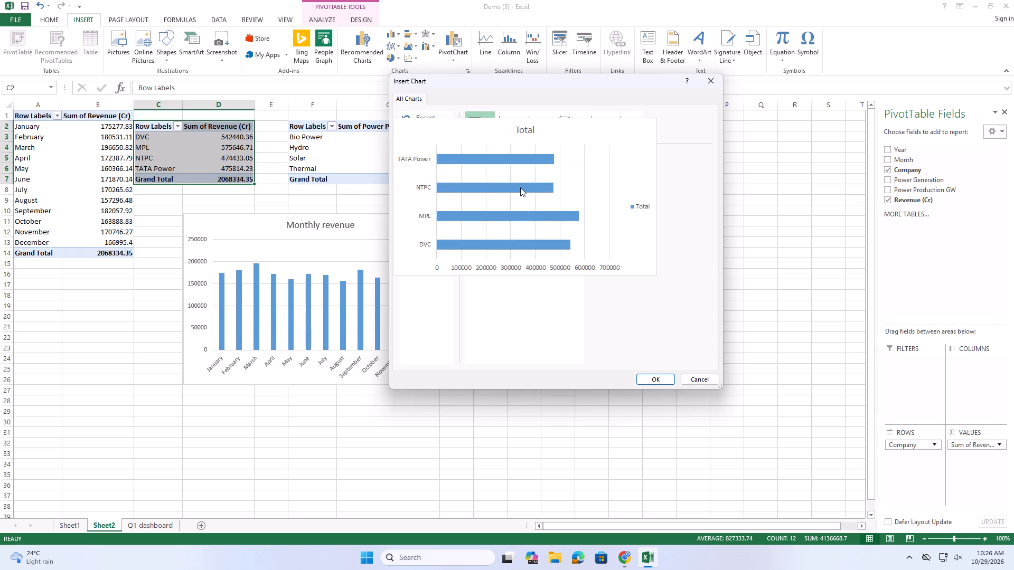
click(662, 382)
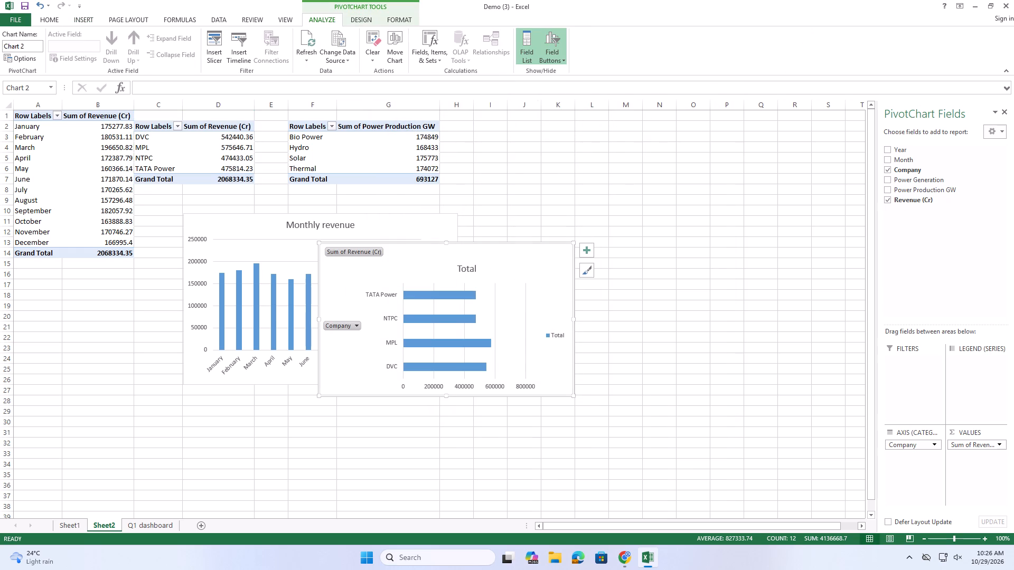
Place the company revenue bar chart directly beside the monthly revenue chart and hide all its field buttons.
drag(511, 267, 660, 240)
click(559, 55)
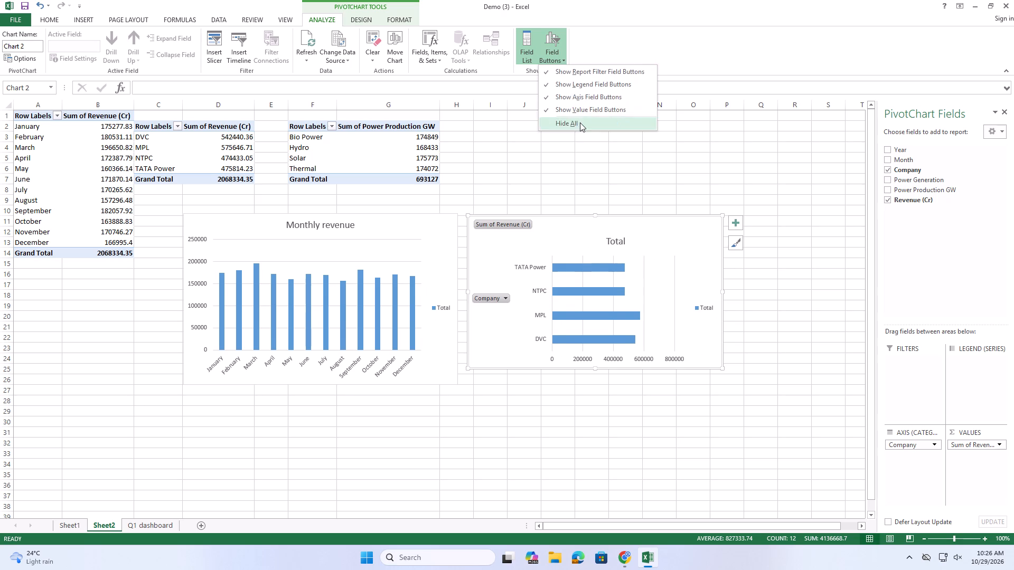
click(580, 122)
drag(630, 230, 618, 231)
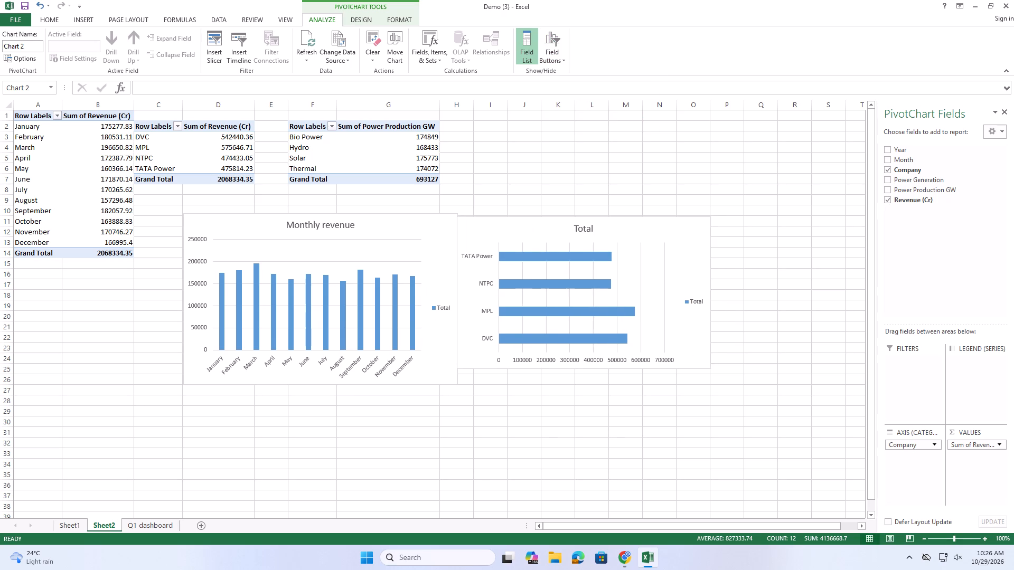
drag(618, 231, 621, 231)
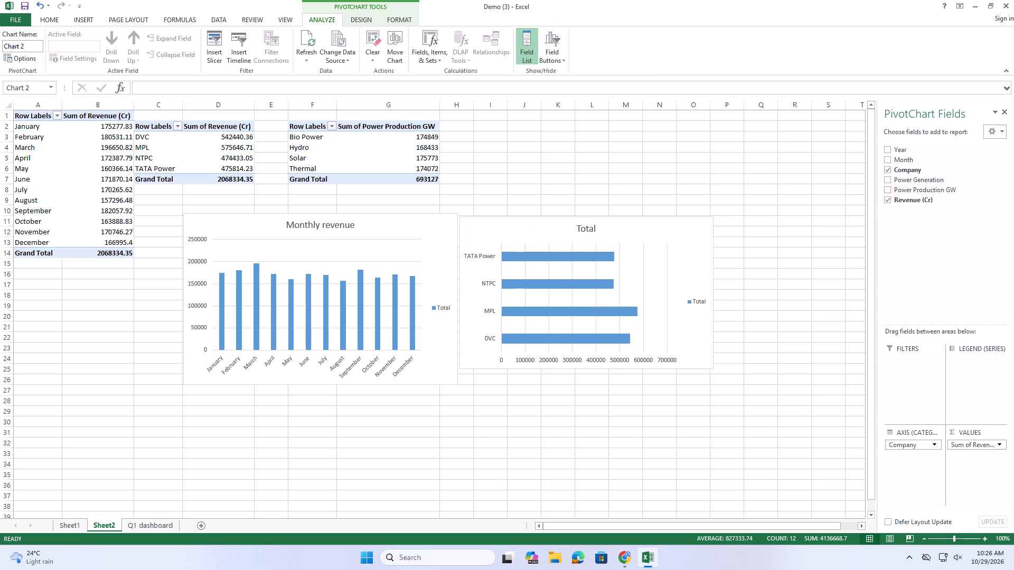
Replace the company revenue bar chart's title with Company Revenue and close the formatting pane.
double_click(587, 229)
drag(595, 228, 591, 227)
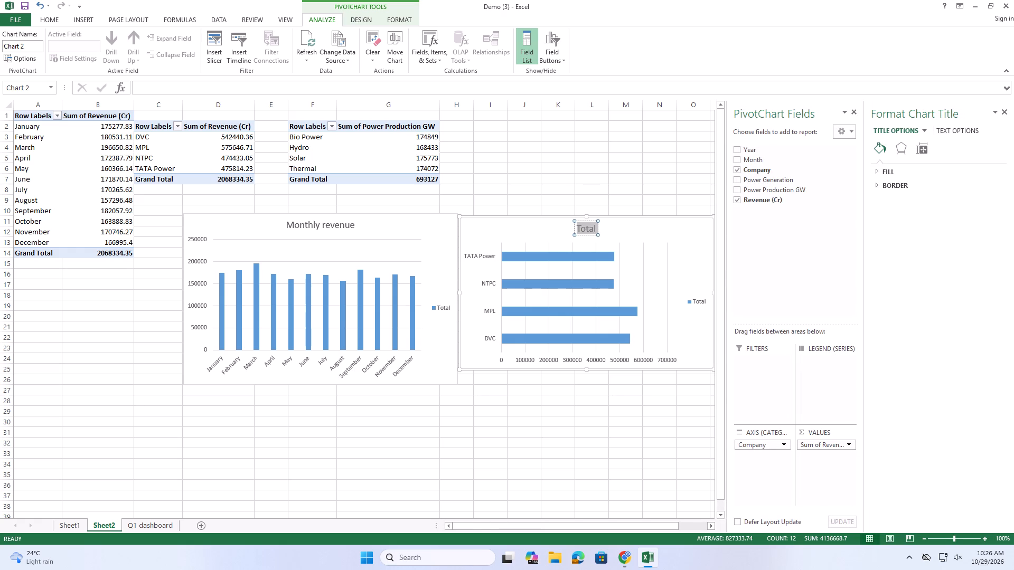
drag(591, 227, 580, 226)
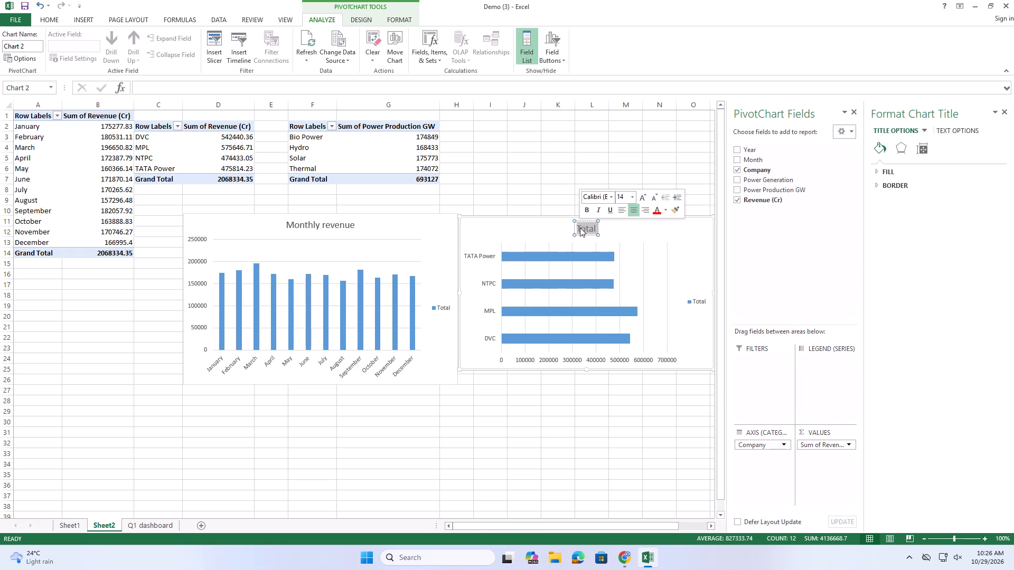
key(BackSpace)
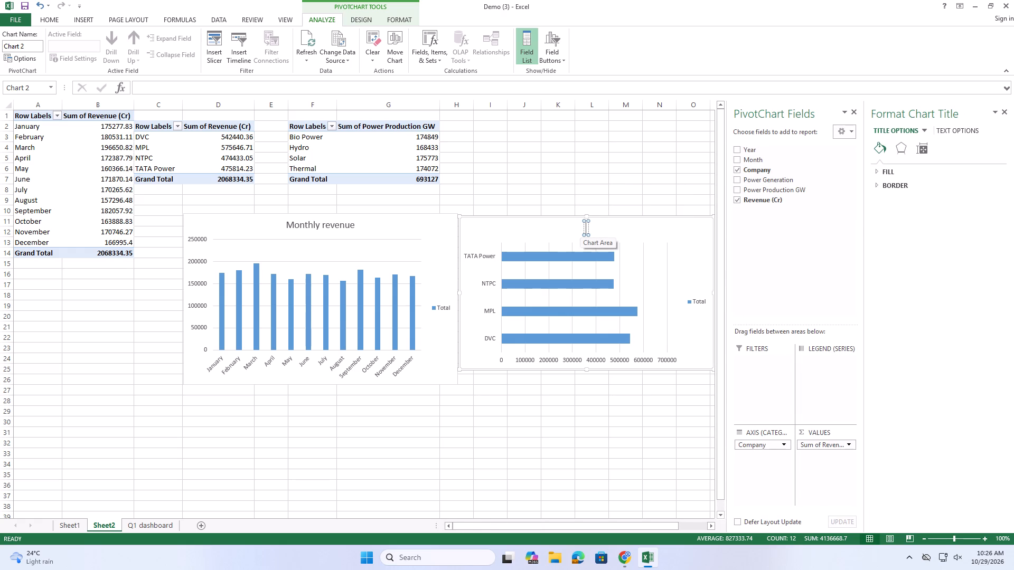
key(shift+c)
text(omp)
key(a)
text(ny)
key(space)
text(Reven)
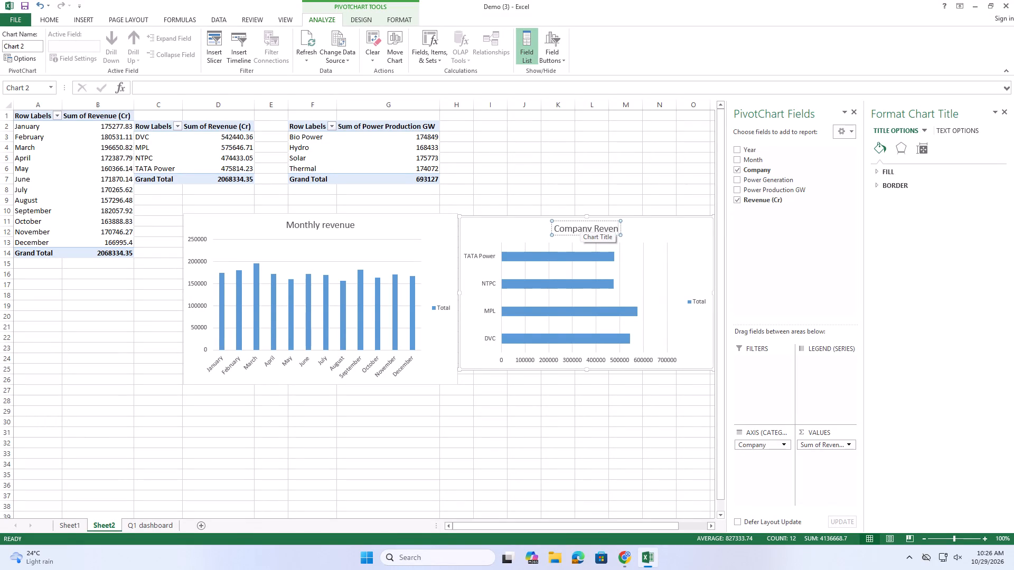
text(ue)
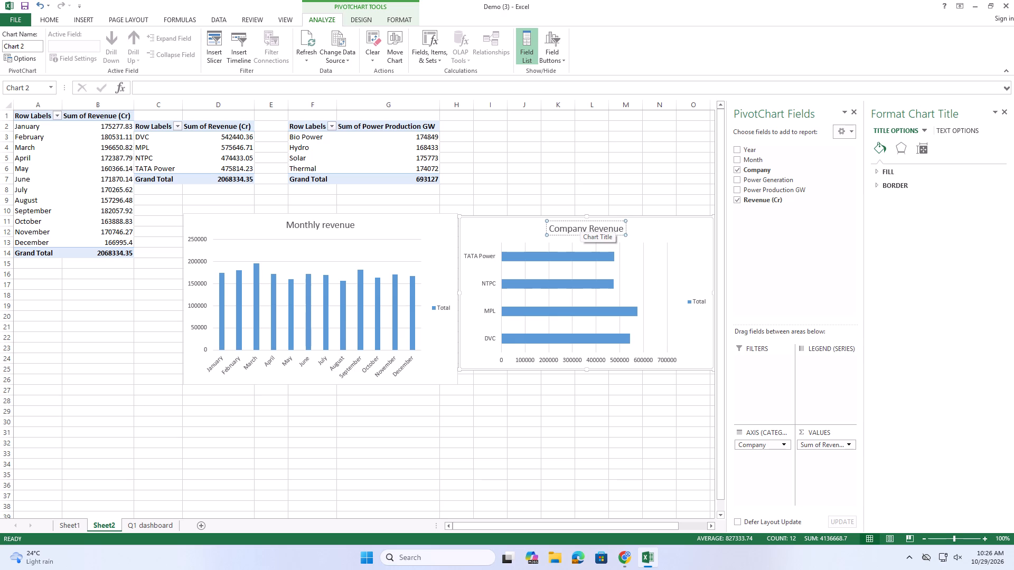
click(597, 205)
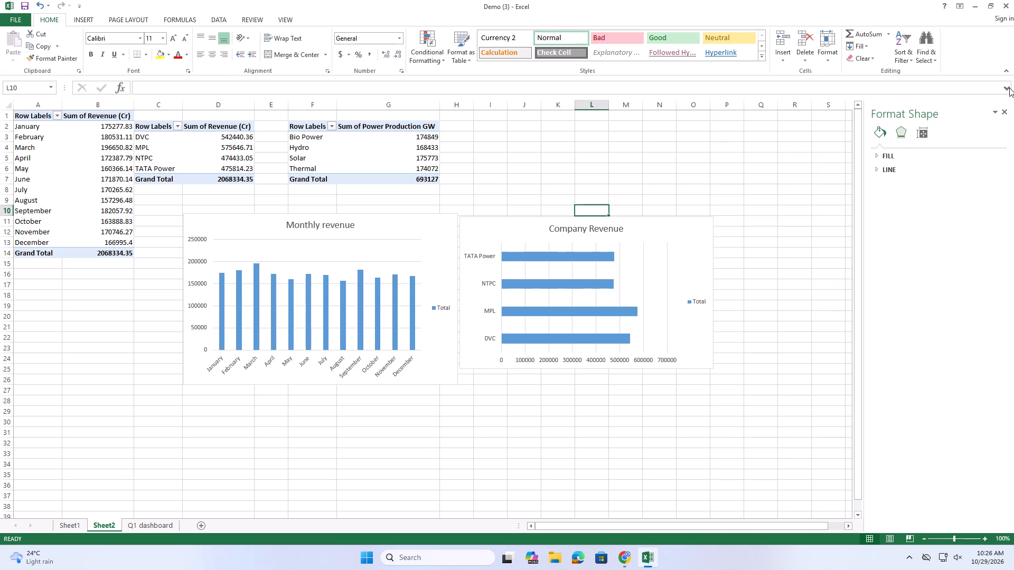
click(1006, 111)
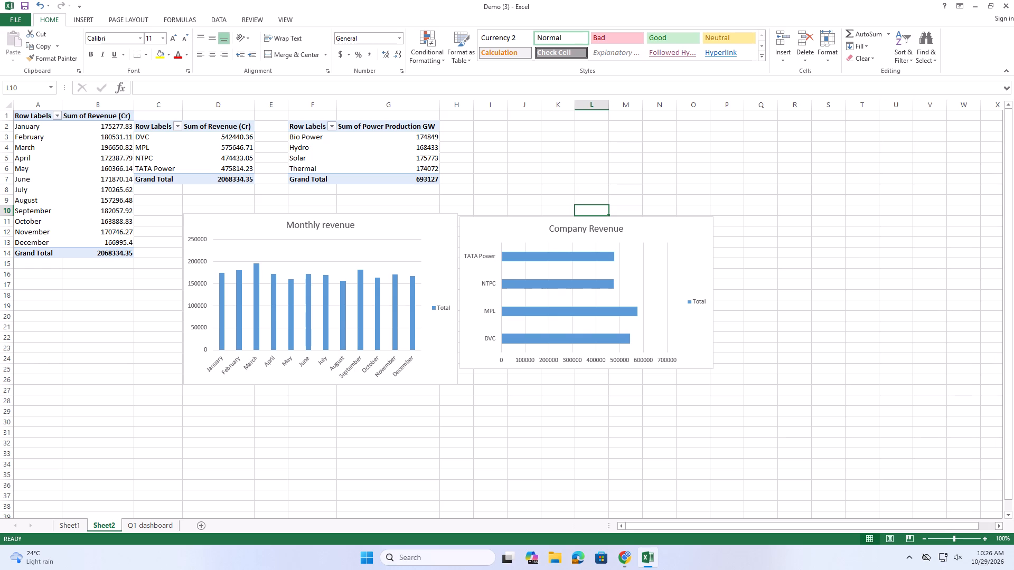
Insert a 2-D Pie PivotChart from the power production PivotTable in F2:G7 of Sheet2.
drag(307, 129, 392, 178)
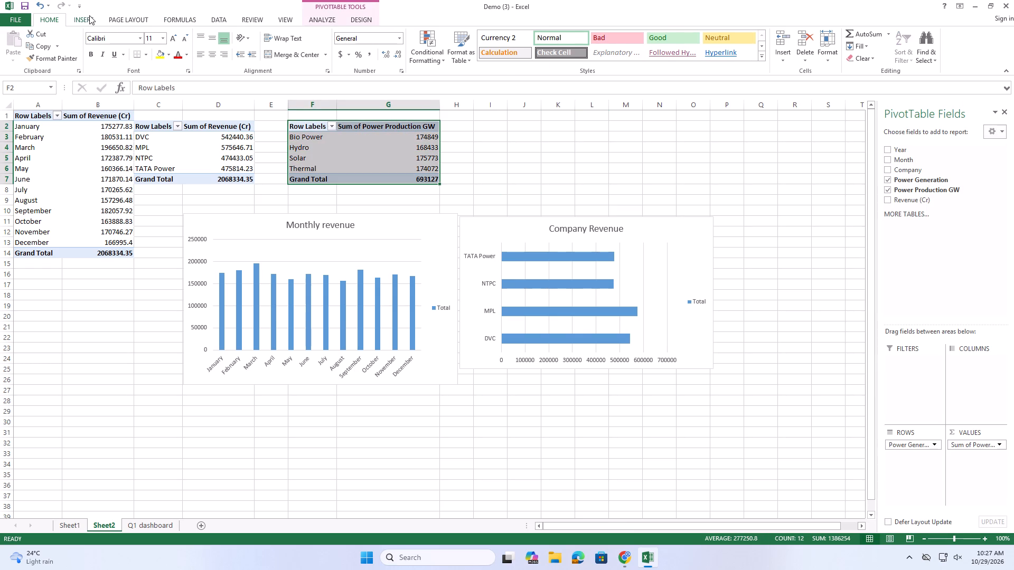
click(89, 15)
click(391, 60)
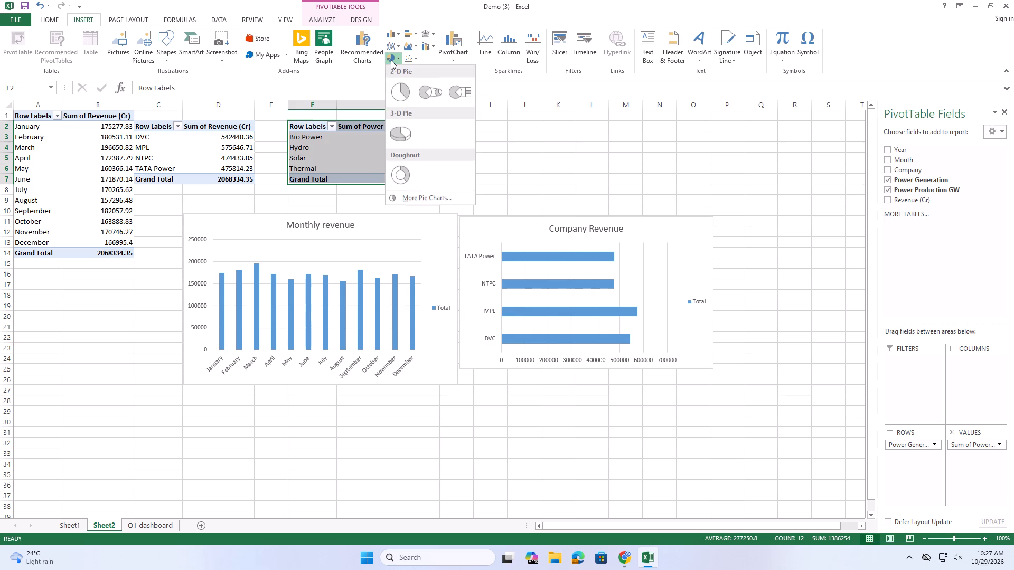
click(392, 84)
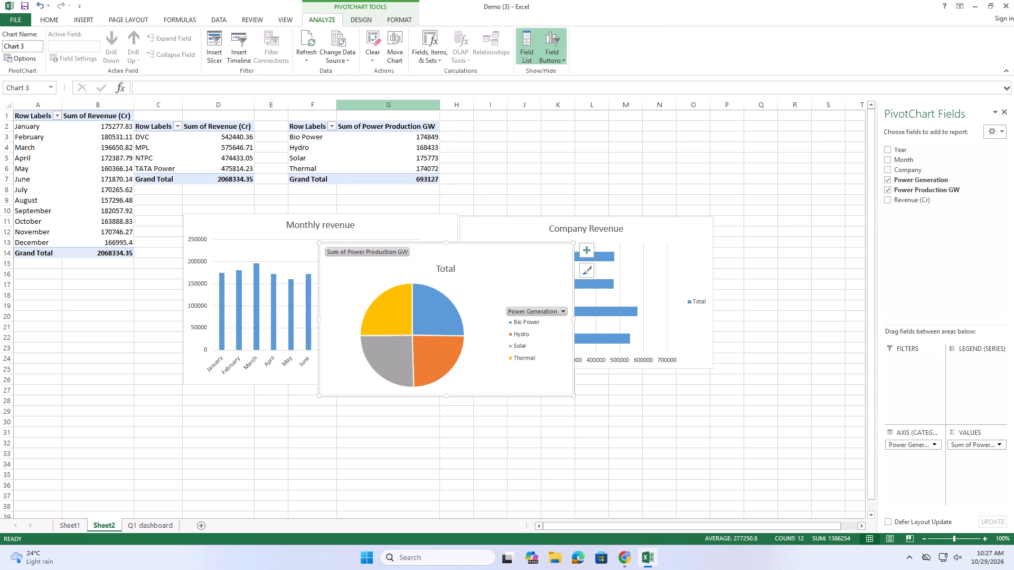
Hide all field buttons on the pie chart and move it to columns I–P, overlapping the top of the Company Revenue chart.
click(560, 53)
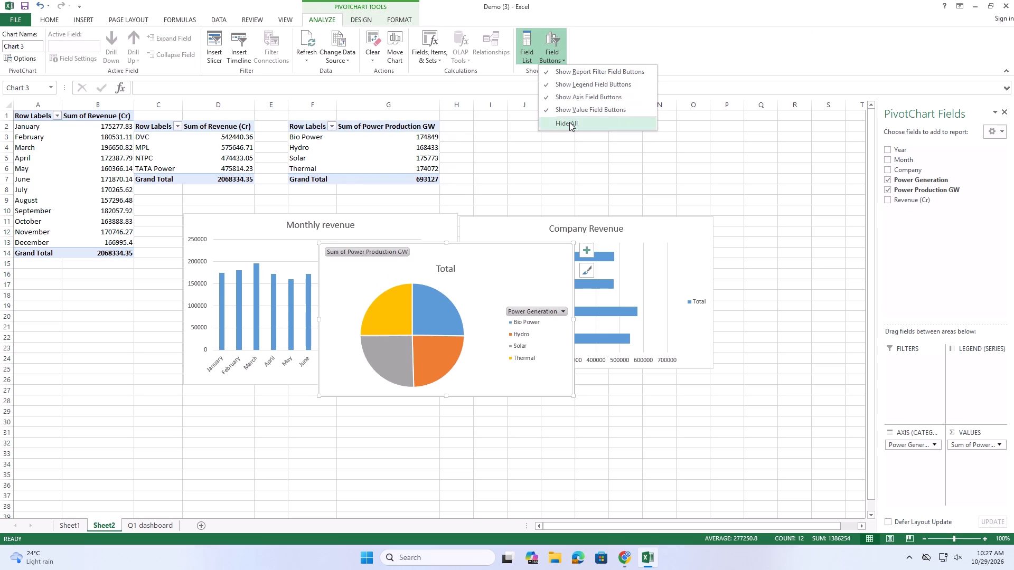
click(569, 122)
drag(528, 257, 494, 335)
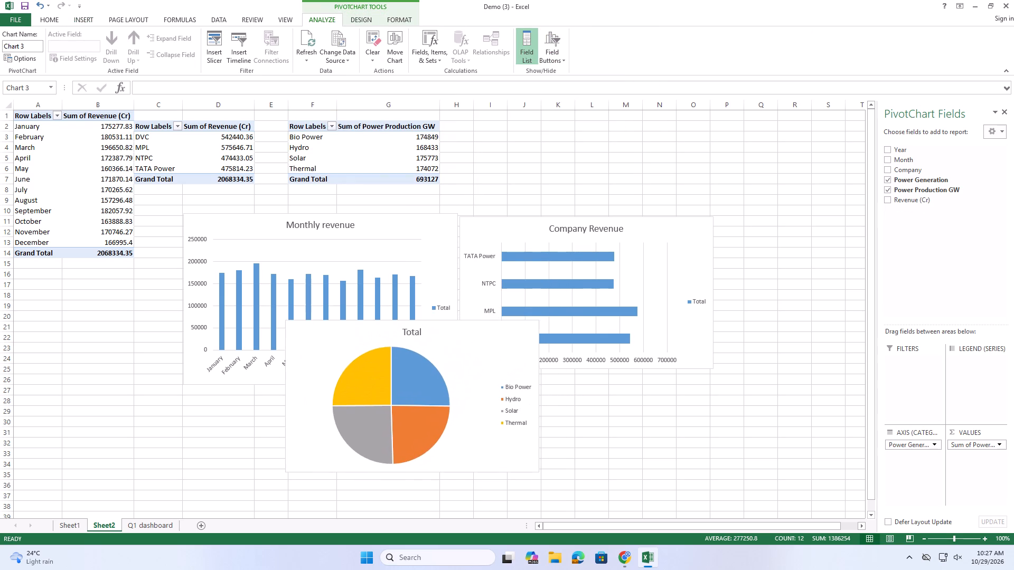
drag(494, 335, 698, 136)
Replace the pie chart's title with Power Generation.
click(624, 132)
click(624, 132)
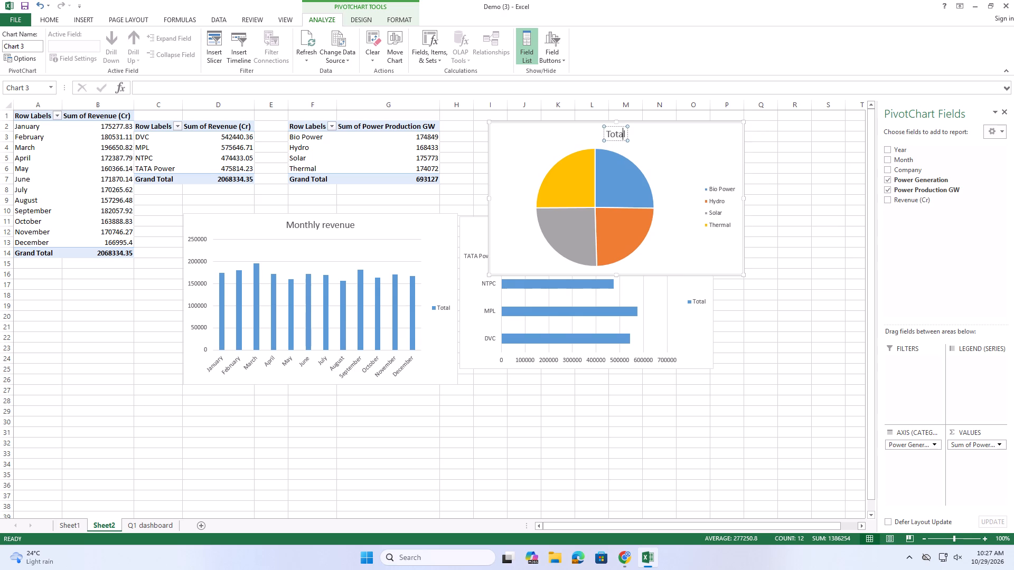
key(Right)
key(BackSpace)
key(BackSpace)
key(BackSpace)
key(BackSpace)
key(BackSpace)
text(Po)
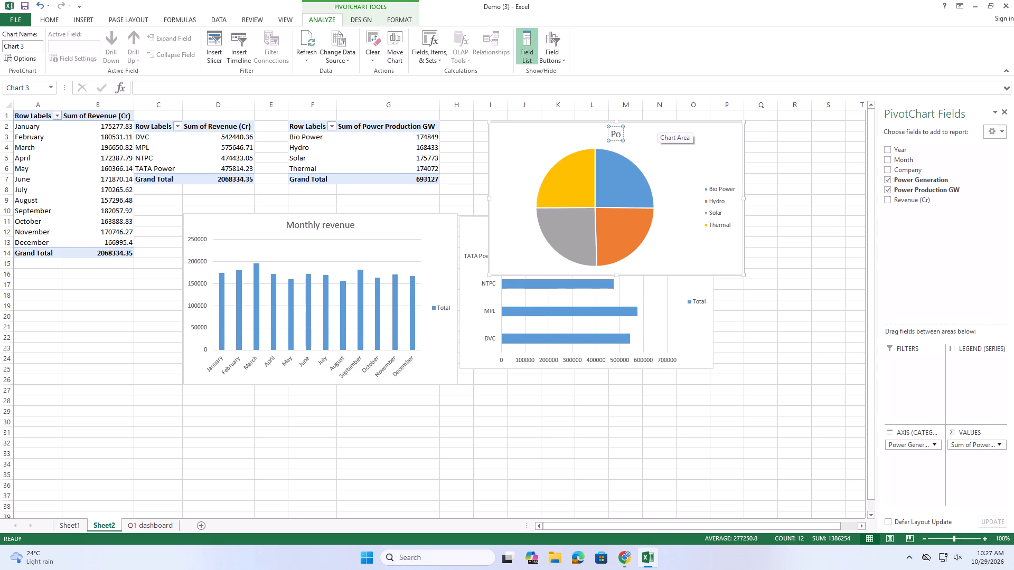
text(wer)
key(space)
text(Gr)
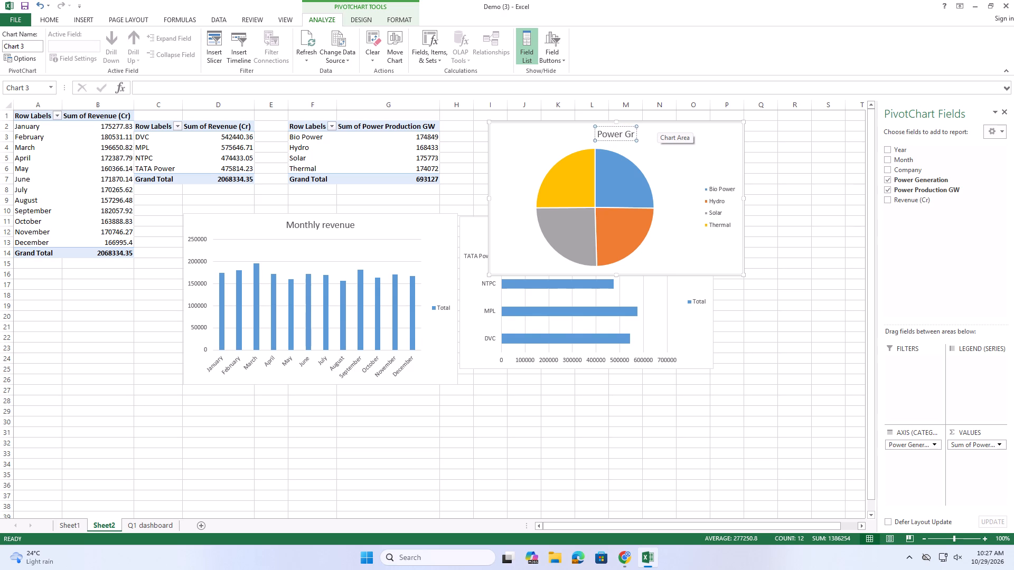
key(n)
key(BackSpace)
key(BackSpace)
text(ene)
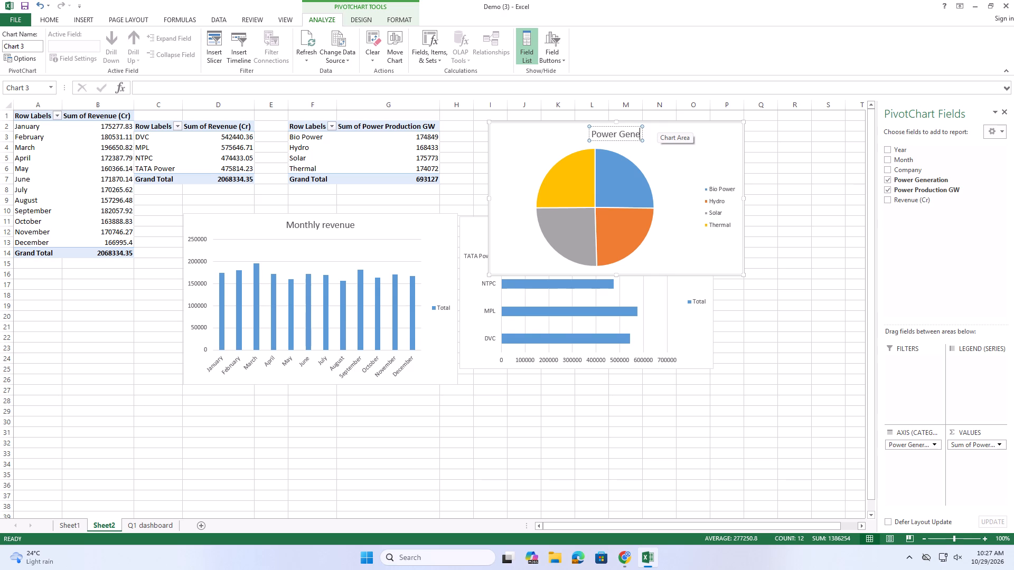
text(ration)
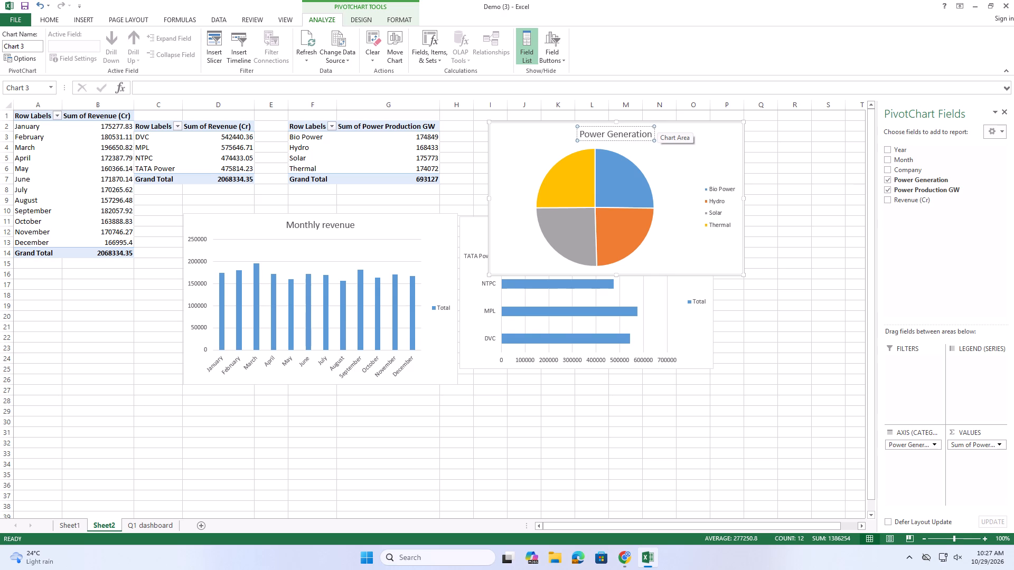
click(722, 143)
Add data labels to the power generation pie chart.
click(757, 132)
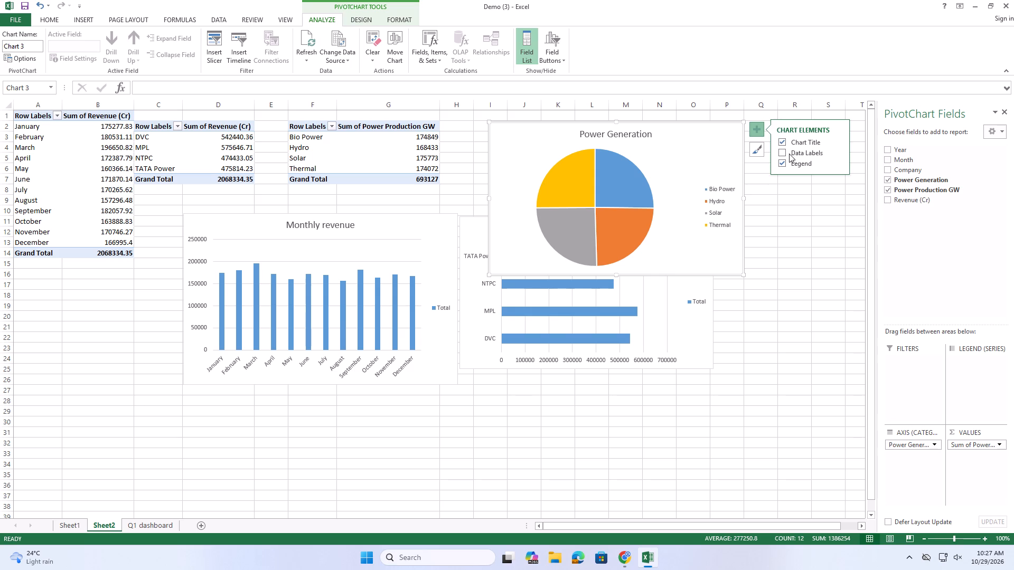
click(785, 151)
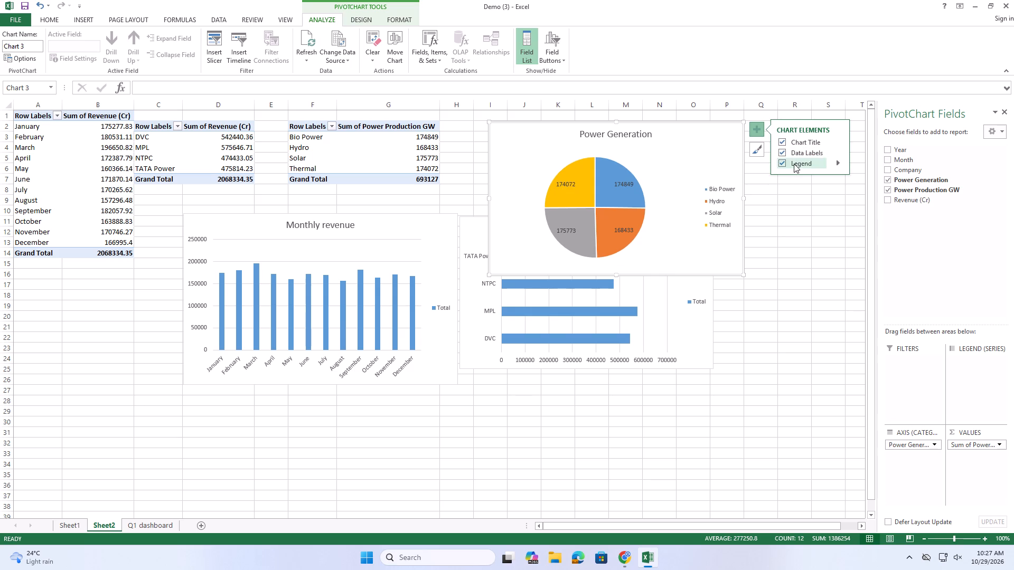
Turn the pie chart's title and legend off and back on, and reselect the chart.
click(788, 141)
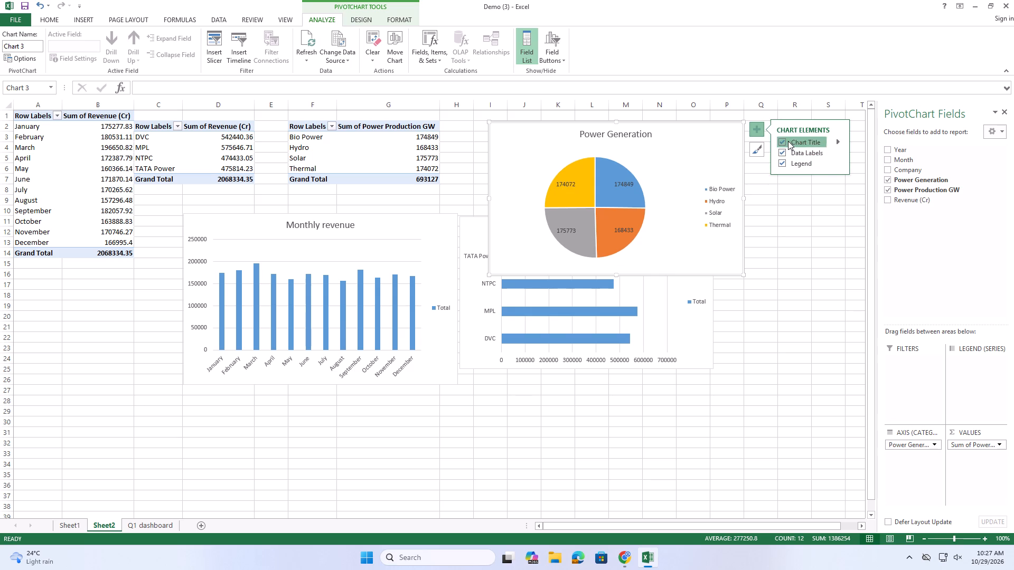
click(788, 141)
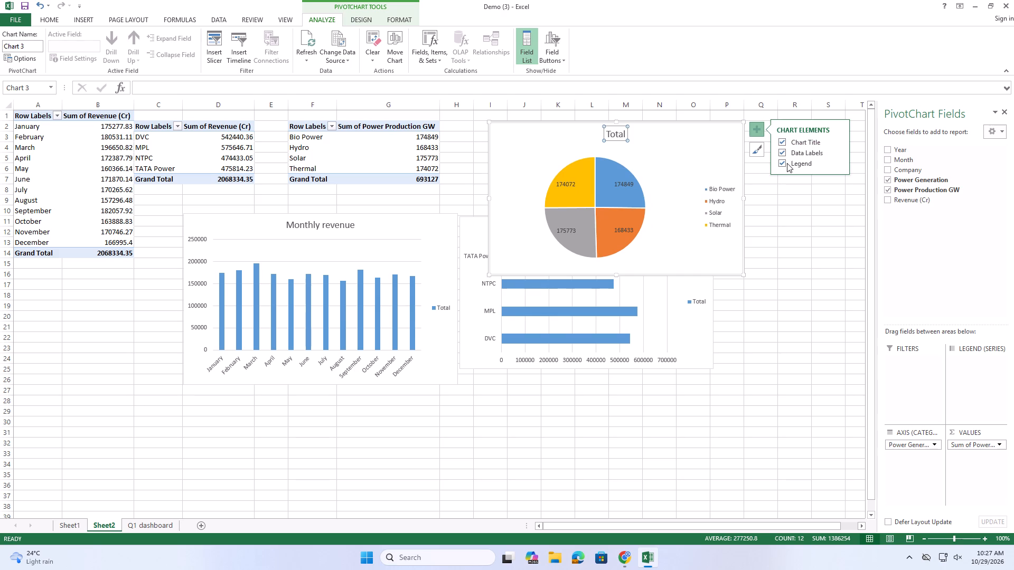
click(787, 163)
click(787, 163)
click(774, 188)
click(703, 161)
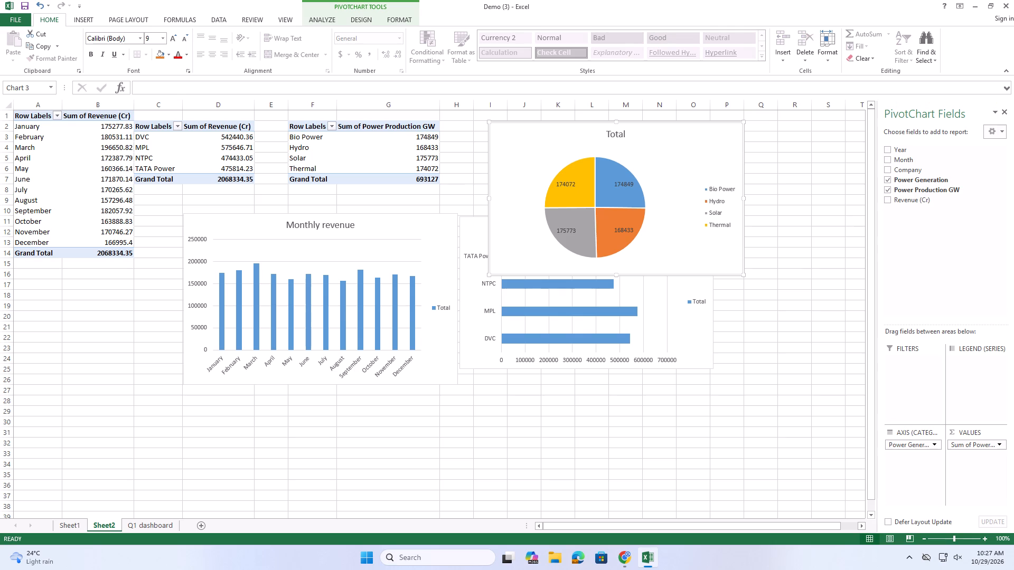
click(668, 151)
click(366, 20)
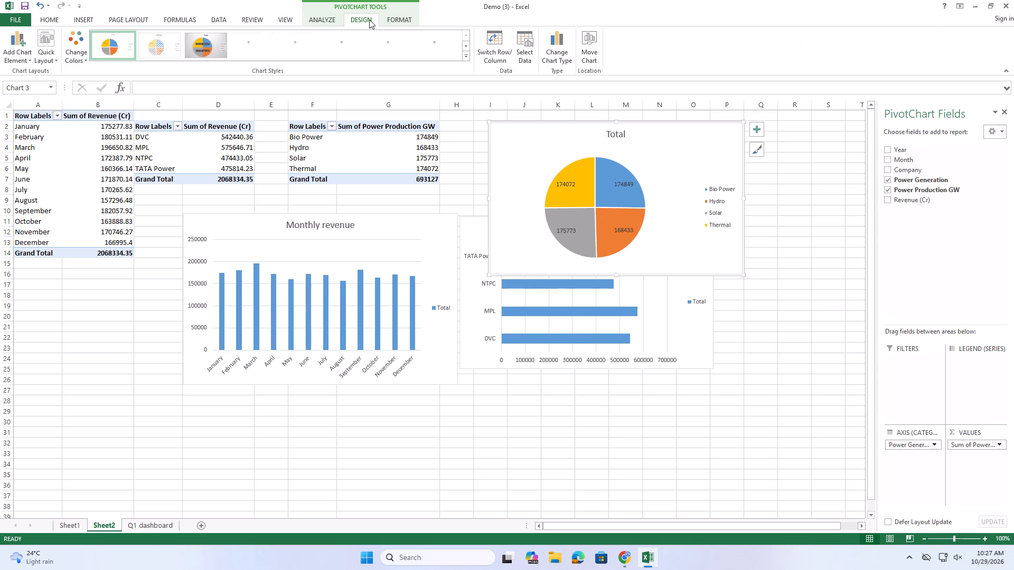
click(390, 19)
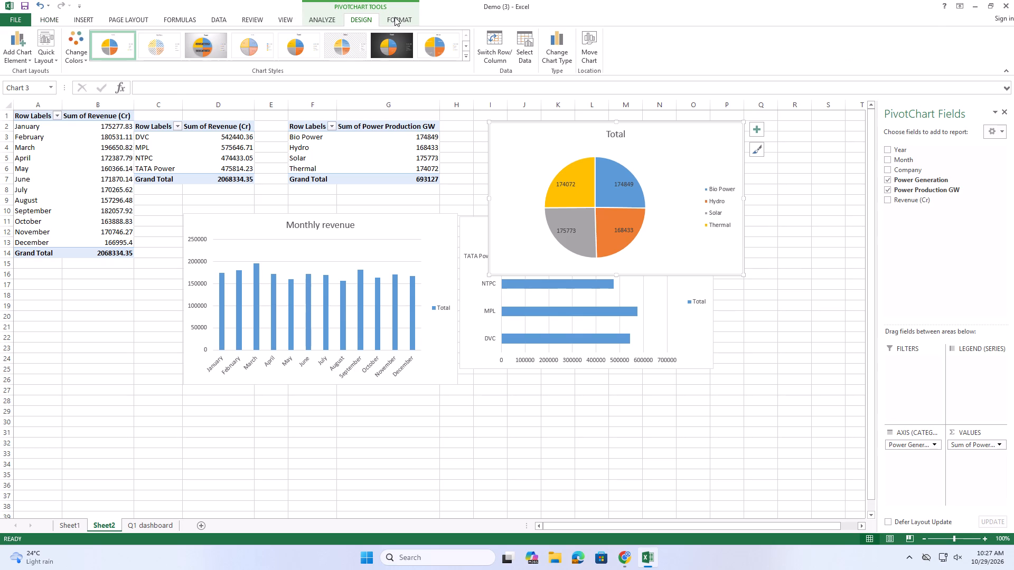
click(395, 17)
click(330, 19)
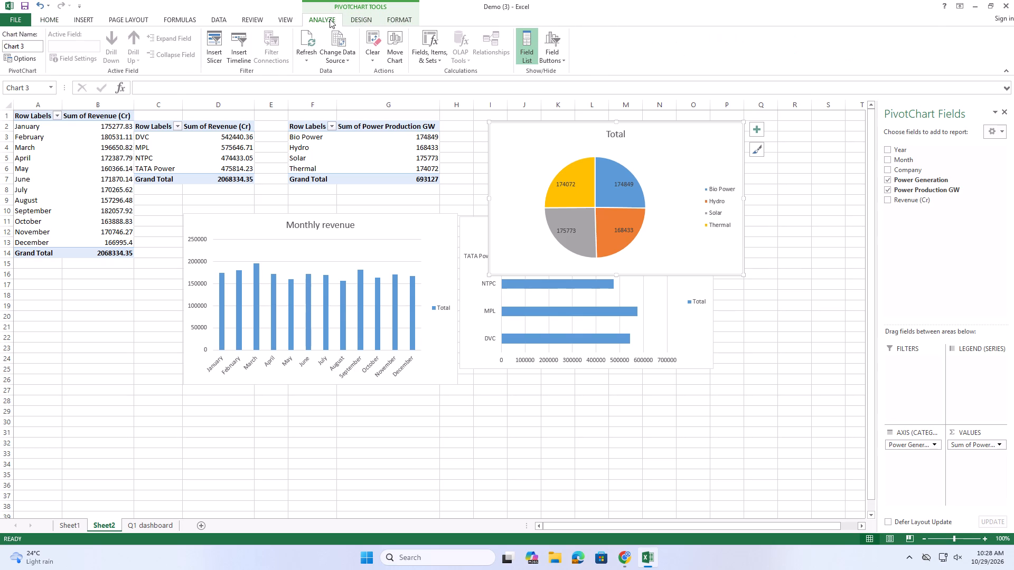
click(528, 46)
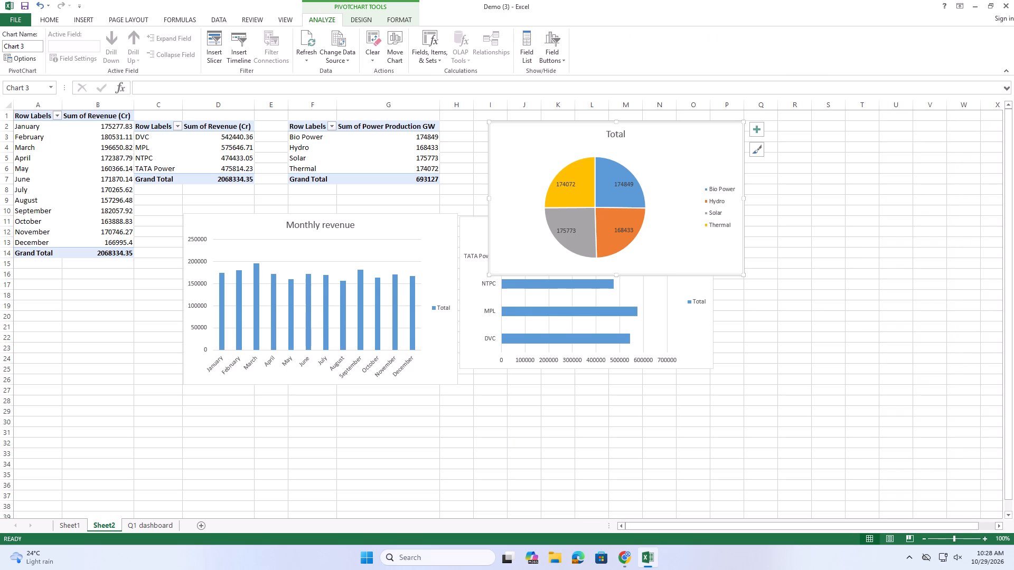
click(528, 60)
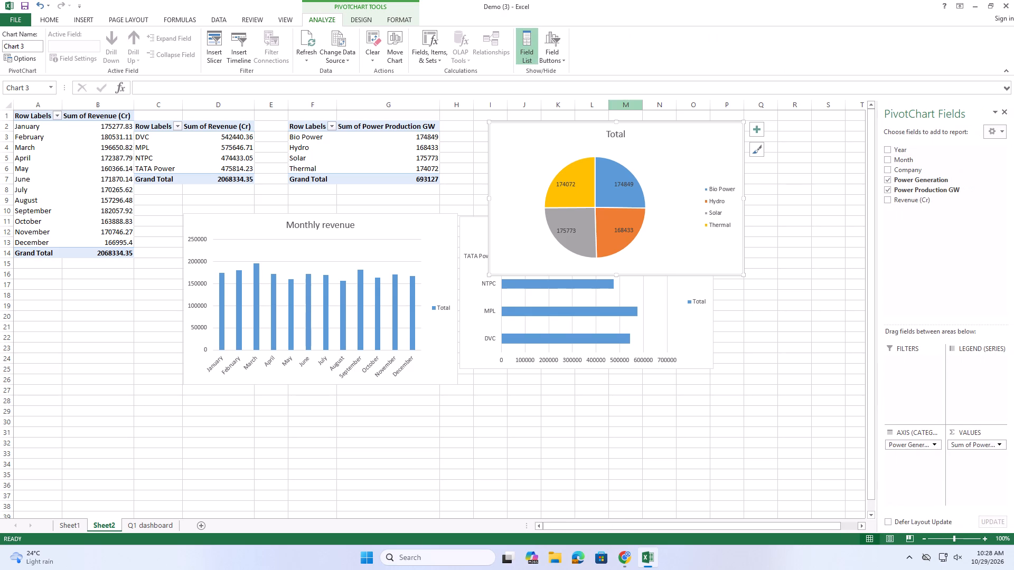
Close the PivotChart field list and move the pie chart beside the Company Revenue chart, covering about columns P–W.
click(1008, 112)
click(869, 157)
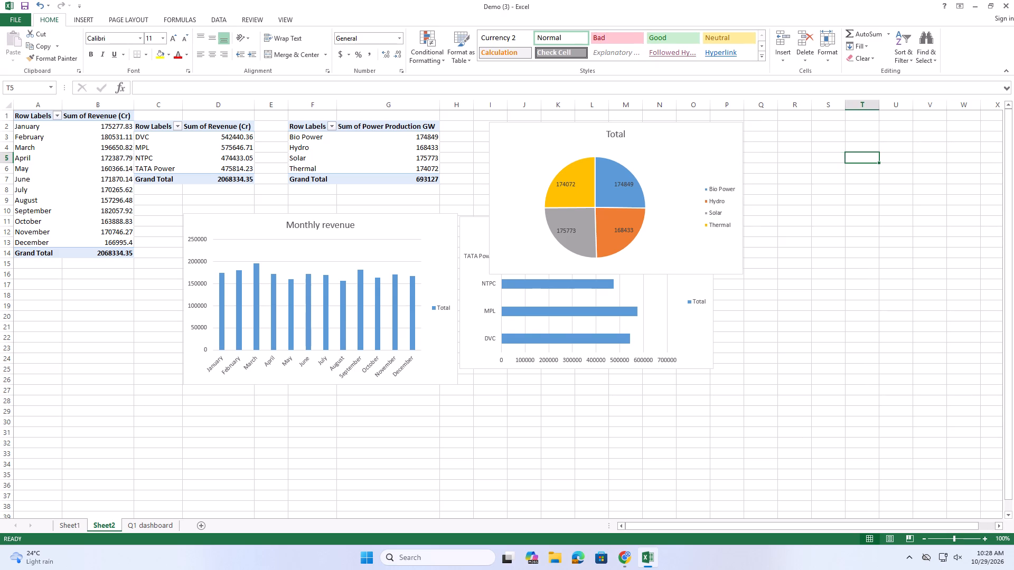
drag(692, 145, 919, 240)
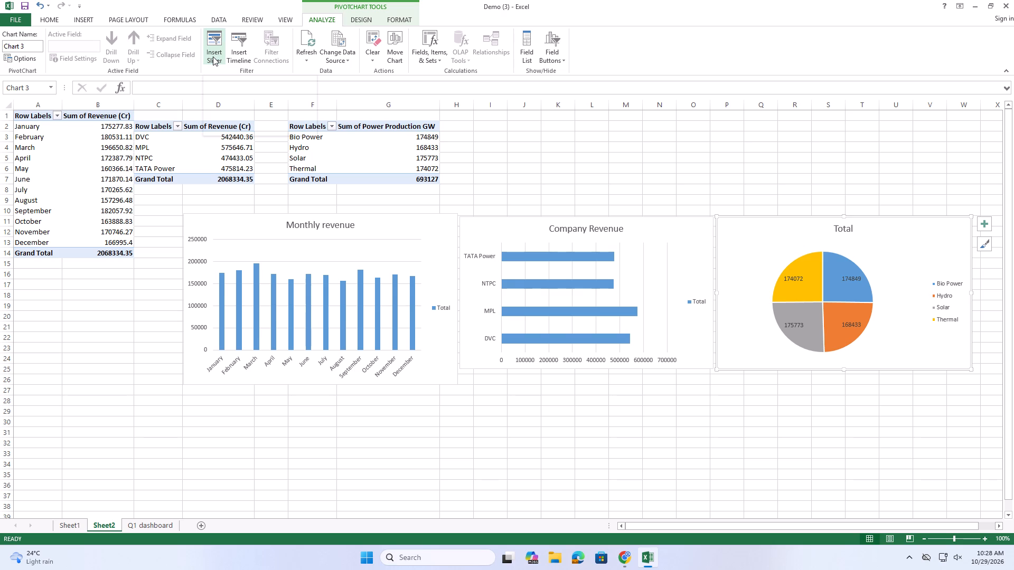
Insert slicers for Year, Month and Company from the pie chart.
click(213, 56)
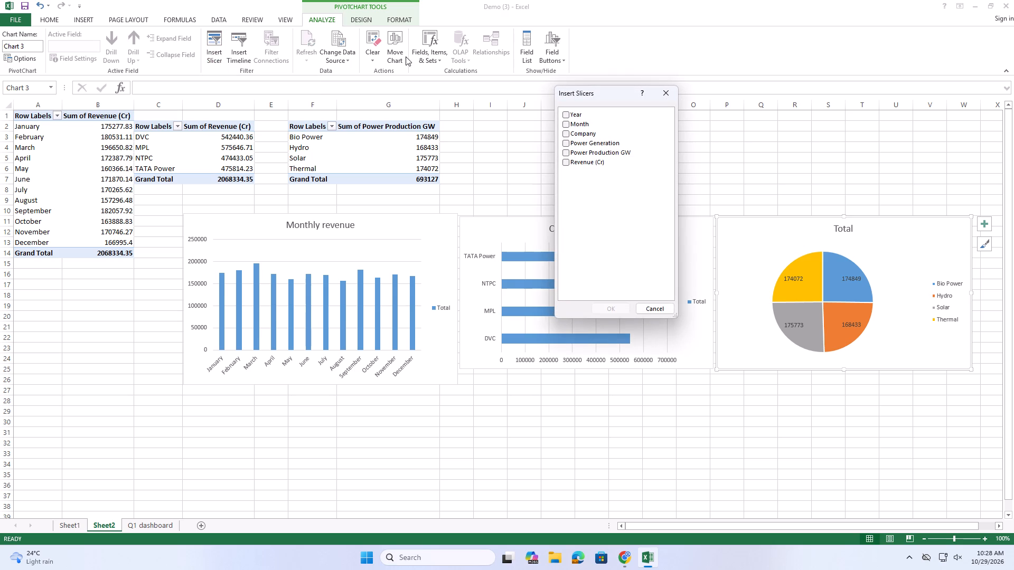
click(565, 120)
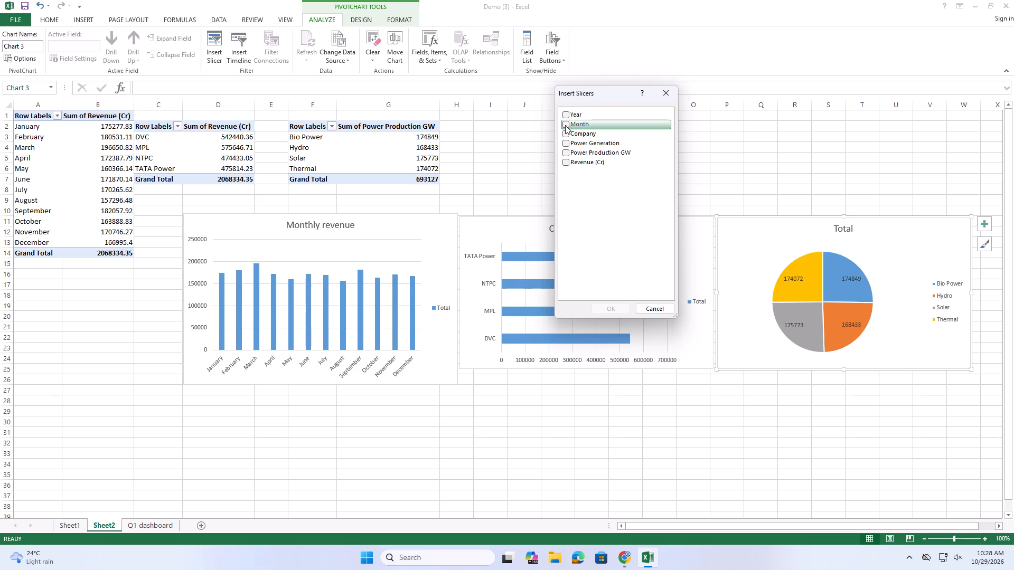
click(565, 125)
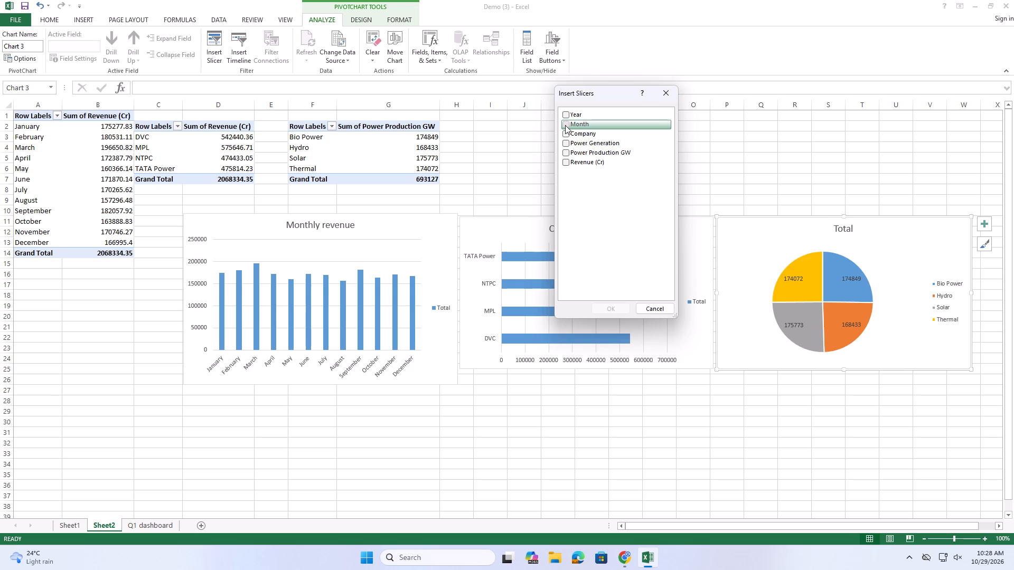
click(567, 113)
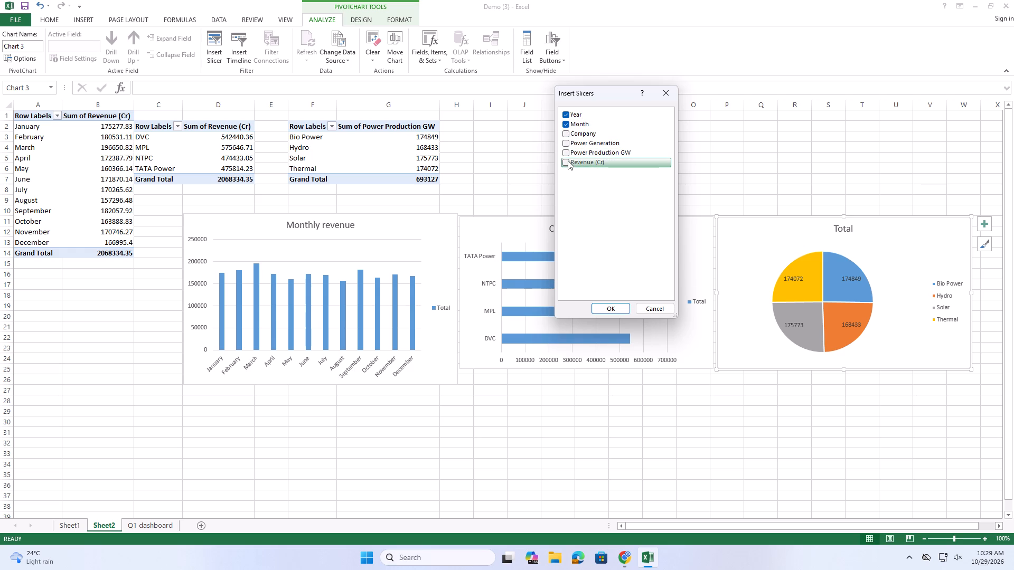
click(571, 131)
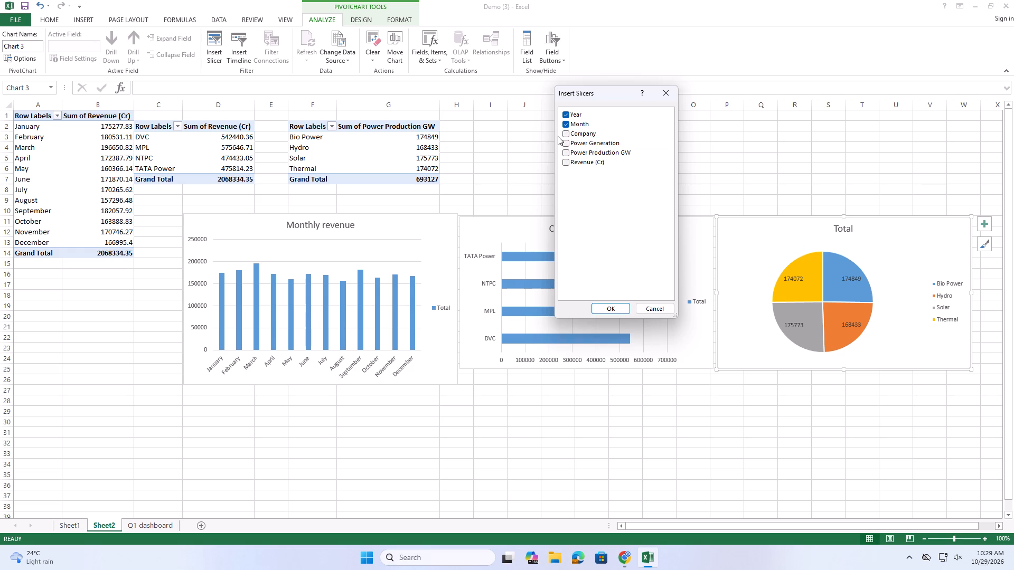
click(568, 132)
click(619, 304)
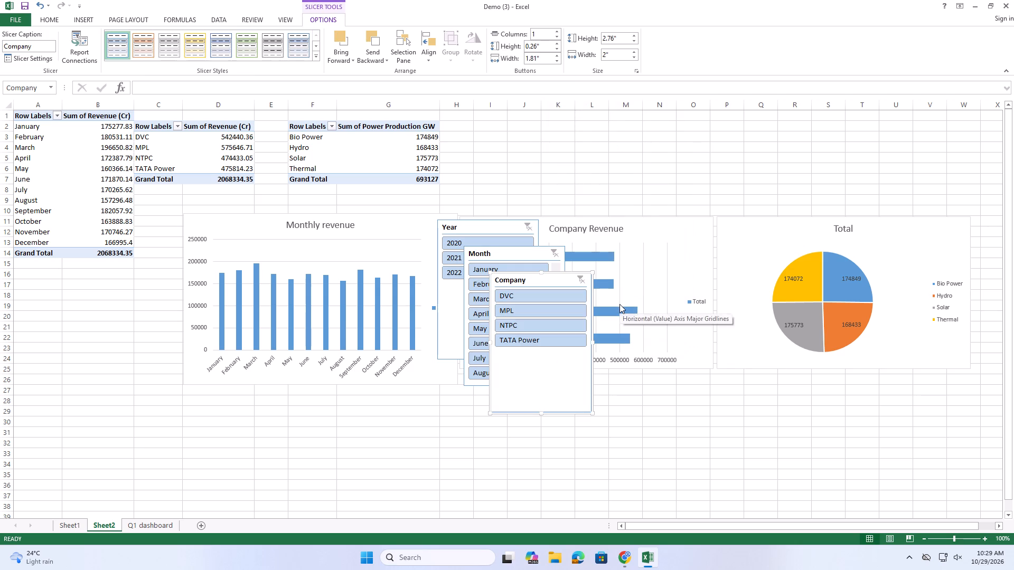
Move the Year slicer up beside the power generation PivotTable and widen it to about 3.4 inches.
drag(508, 226, 455, 234)
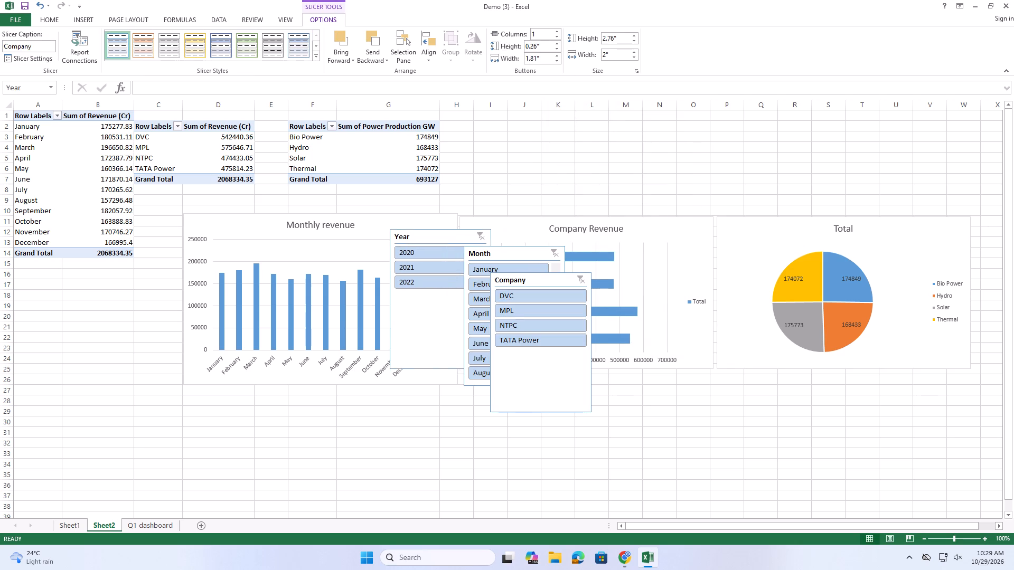
drag(455, 234, 512, 142)
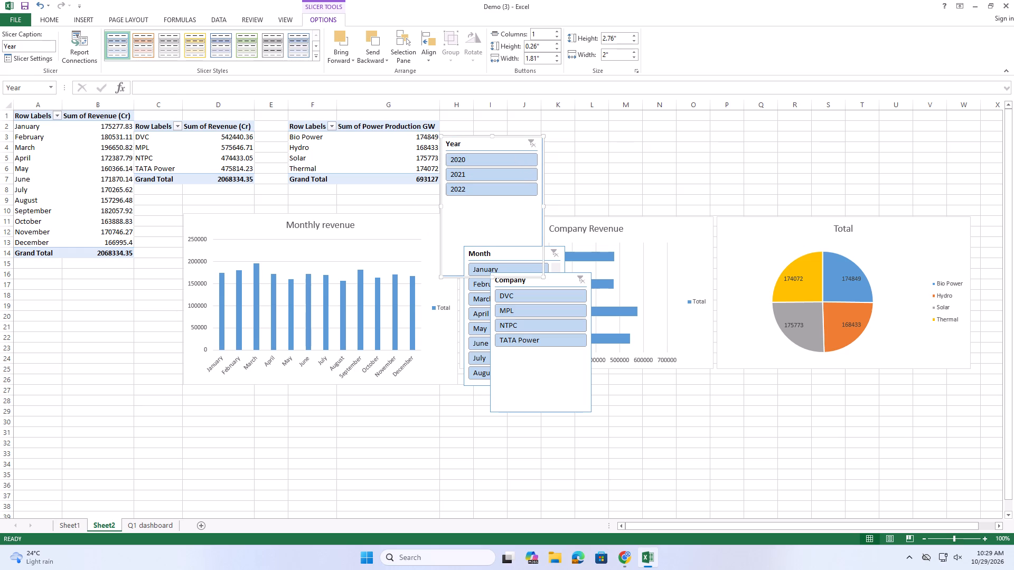
drag(543, 206, 613, 191)
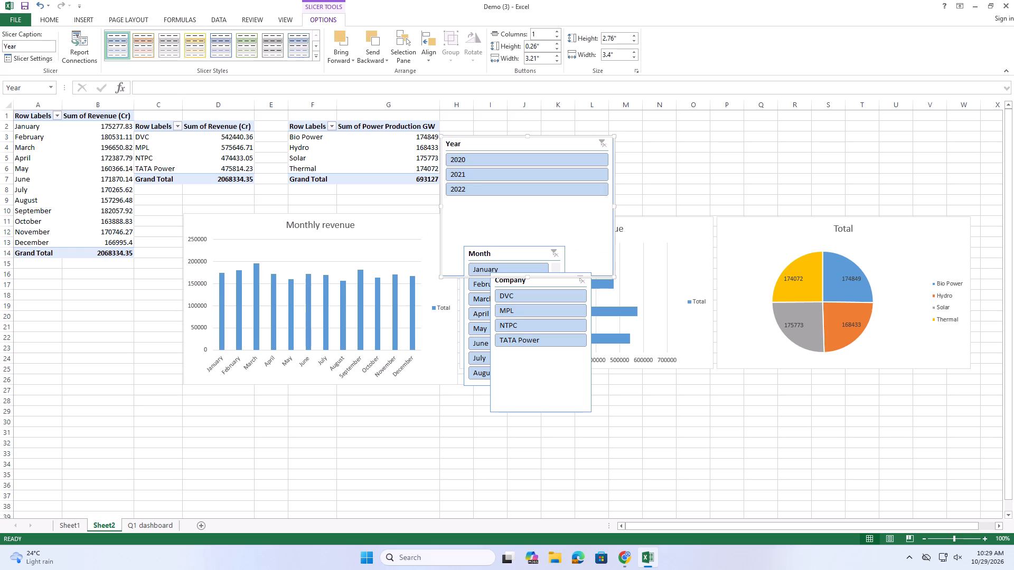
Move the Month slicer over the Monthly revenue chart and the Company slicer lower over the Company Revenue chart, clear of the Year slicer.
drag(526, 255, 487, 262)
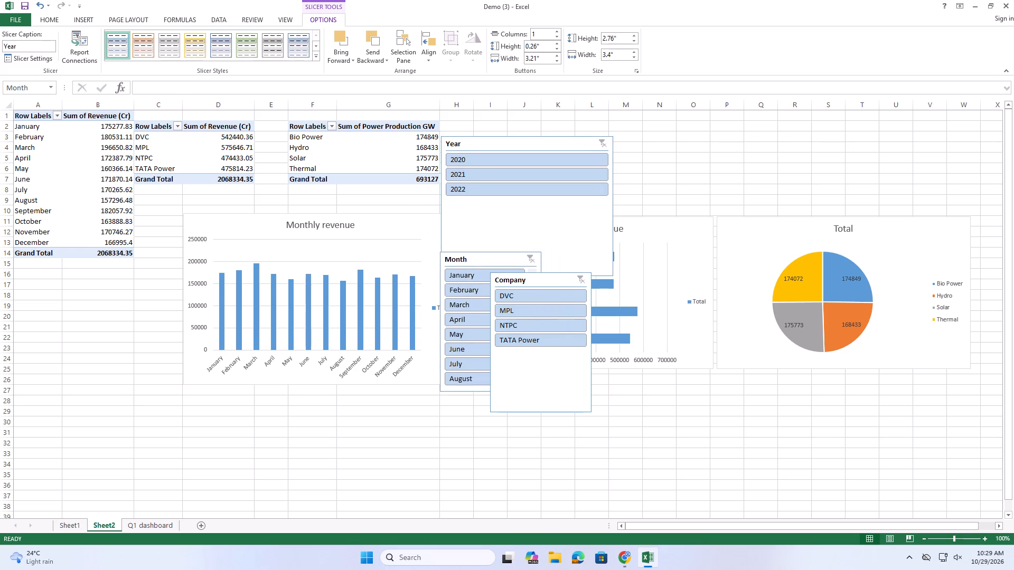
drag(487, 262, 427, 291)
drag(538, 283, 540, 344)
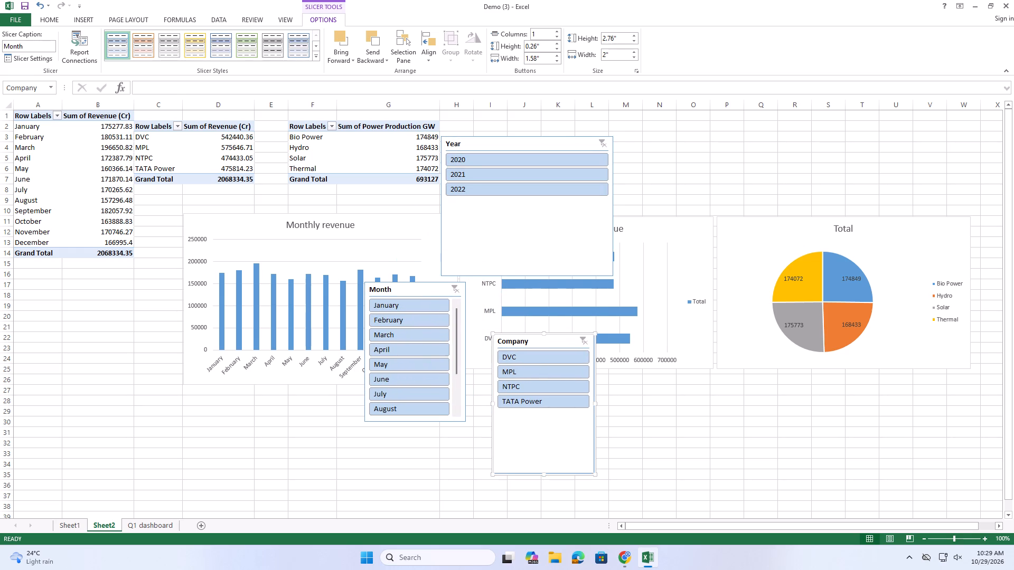
Resize the Year slicer to about 1.37 inches high and 1.65 inches wide so all three years fit.
click(526, 269)
drag(526, 277, 531, 264)
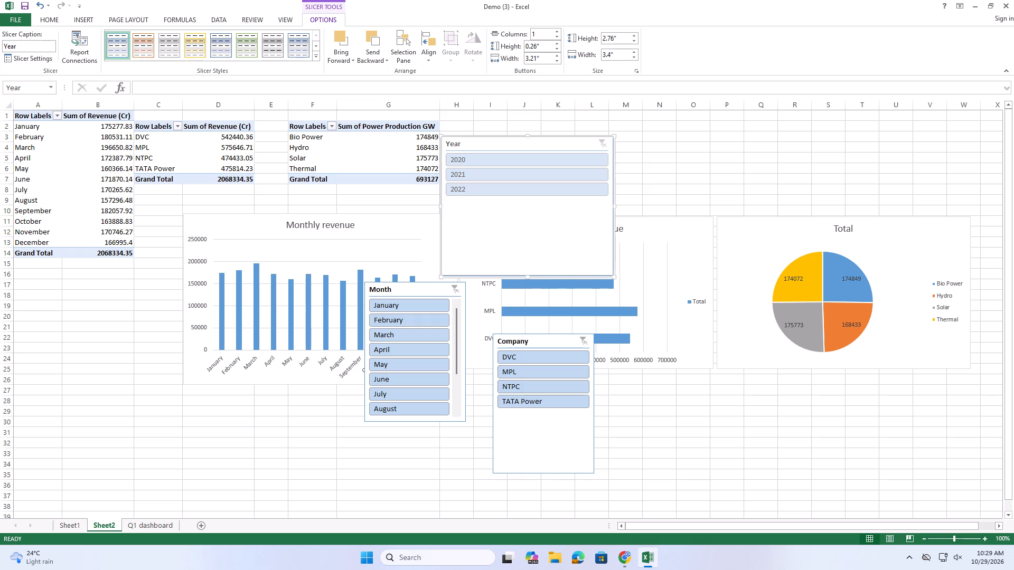
drag(531, 264, 533, 172)
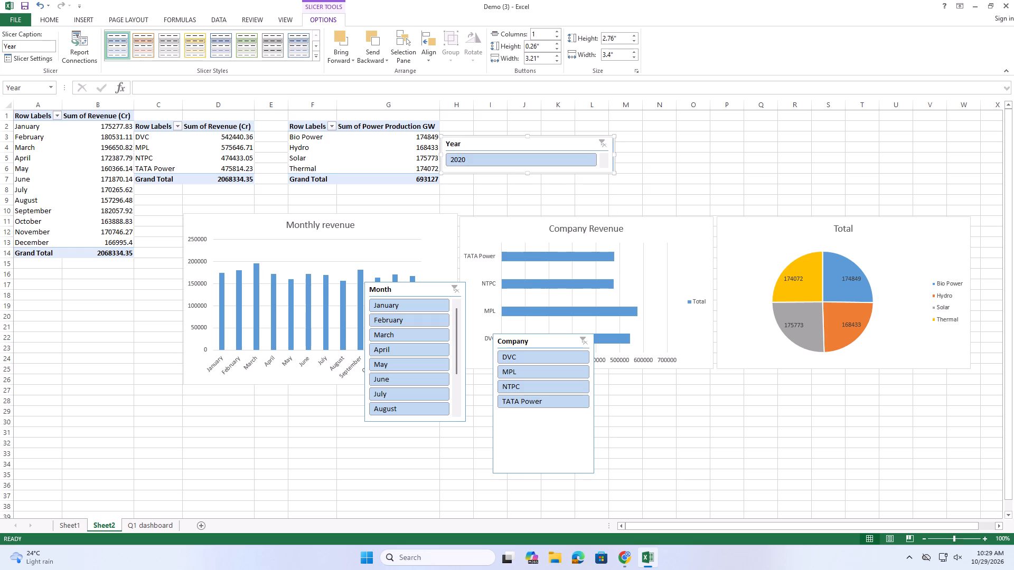
drag(526, 172, 528, 195)
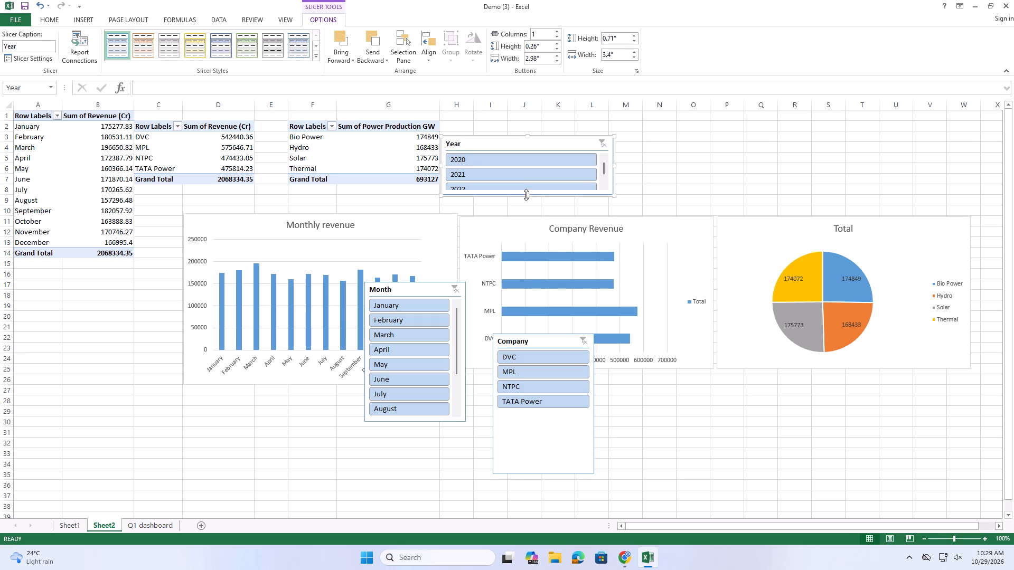
drag(526, 195, 526, 200)
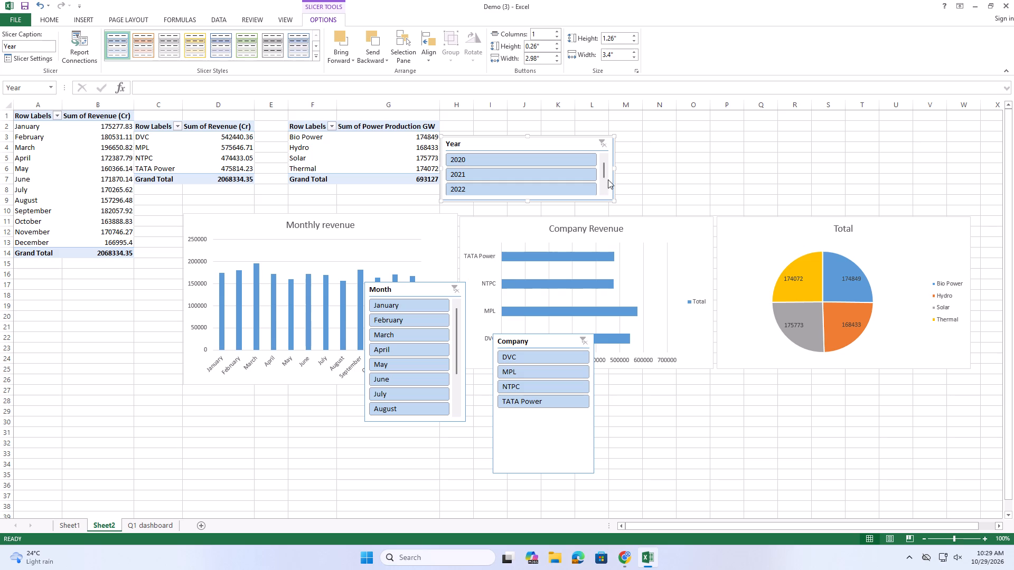
drag(605, 174, 604, 187)
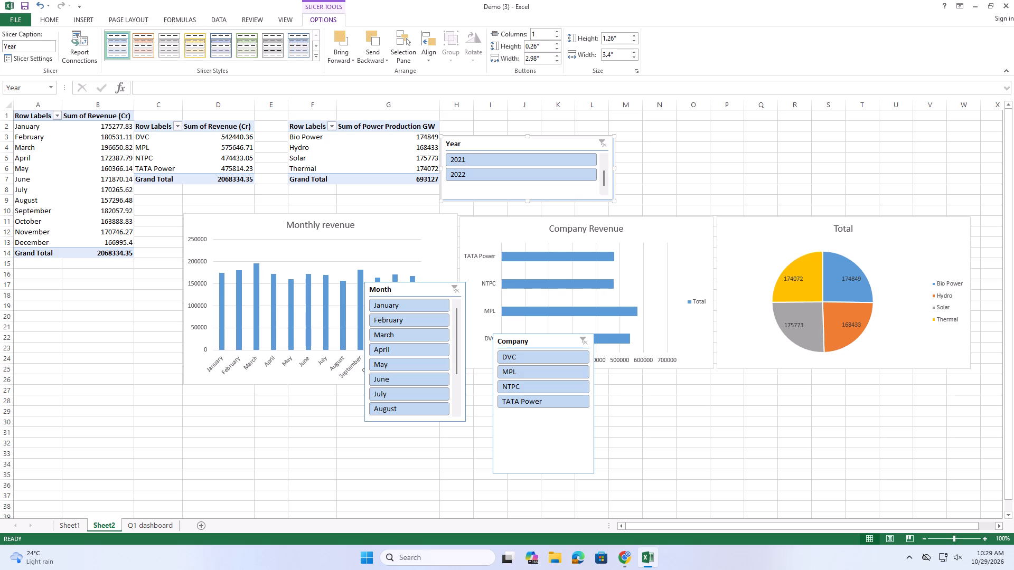
drag(529, 199, 530, 205)
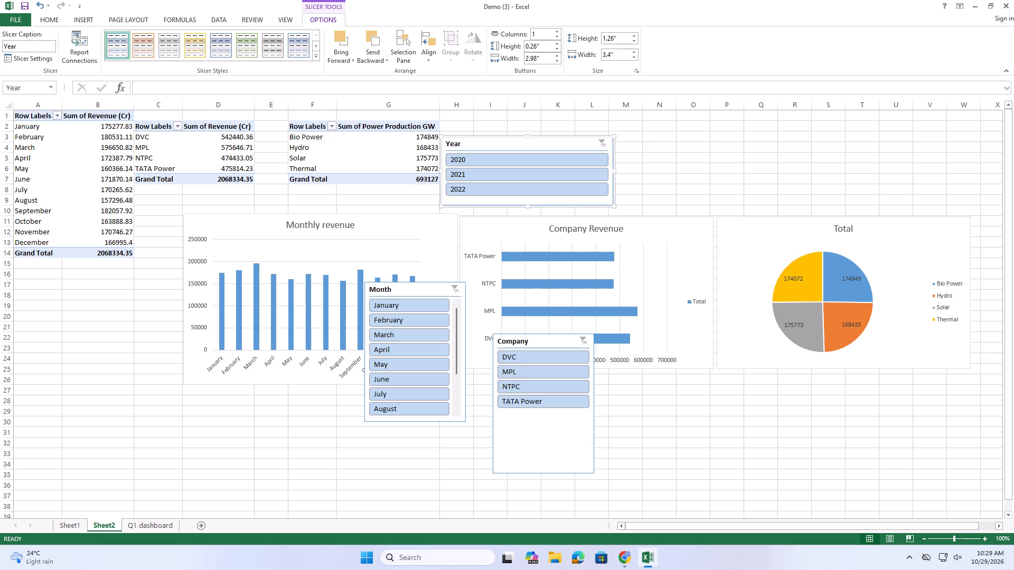
click(613, 173)
drag(614, 172, 524, 176)
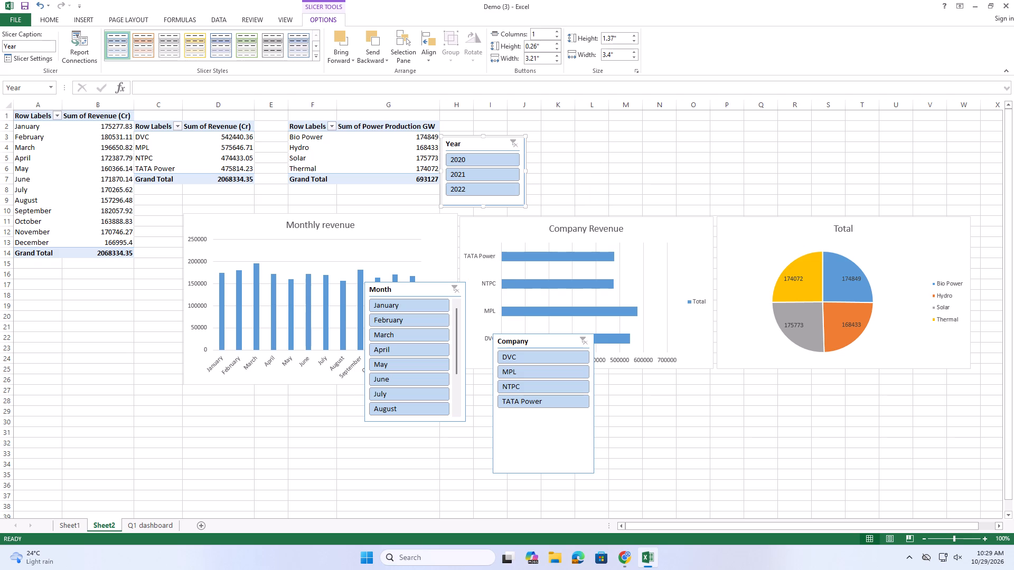
Move the Month slicer beside the Year slicer and resize it to about 4 inches high so all twelve months fit.
drag(438, 291, 585, 213)
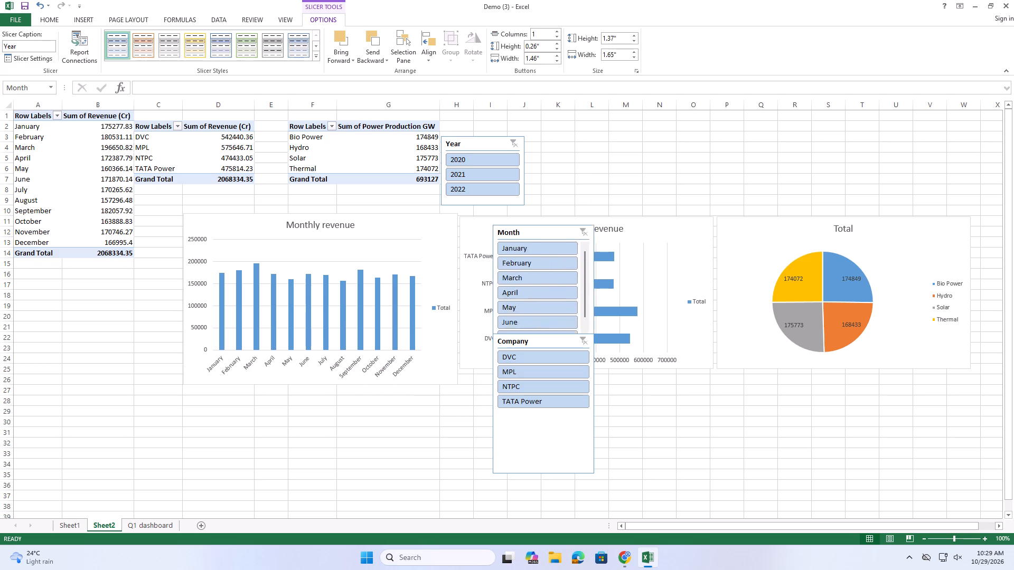
drag(585, 213, 617, 140)
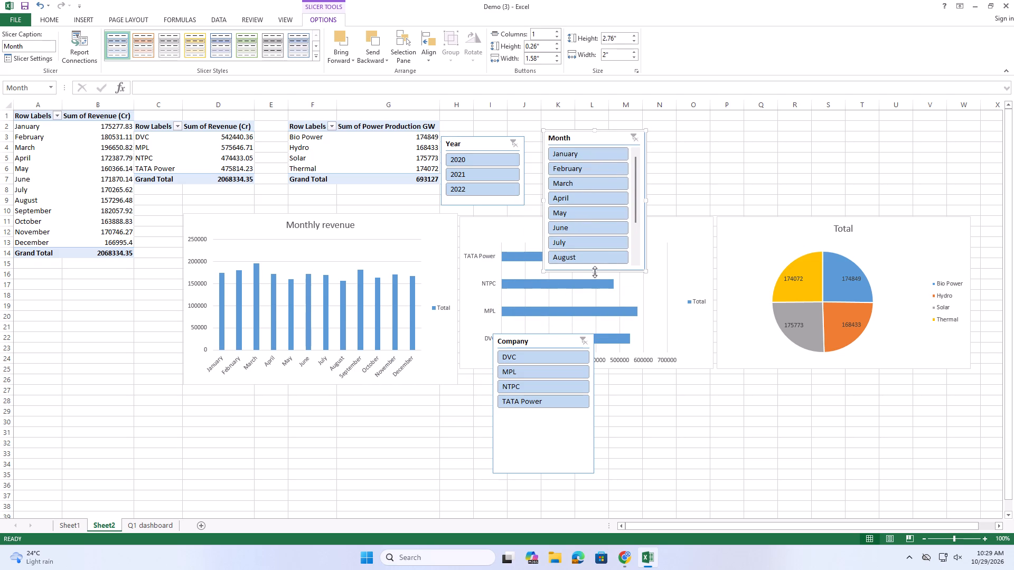
drag(595, 272, 586, 366)
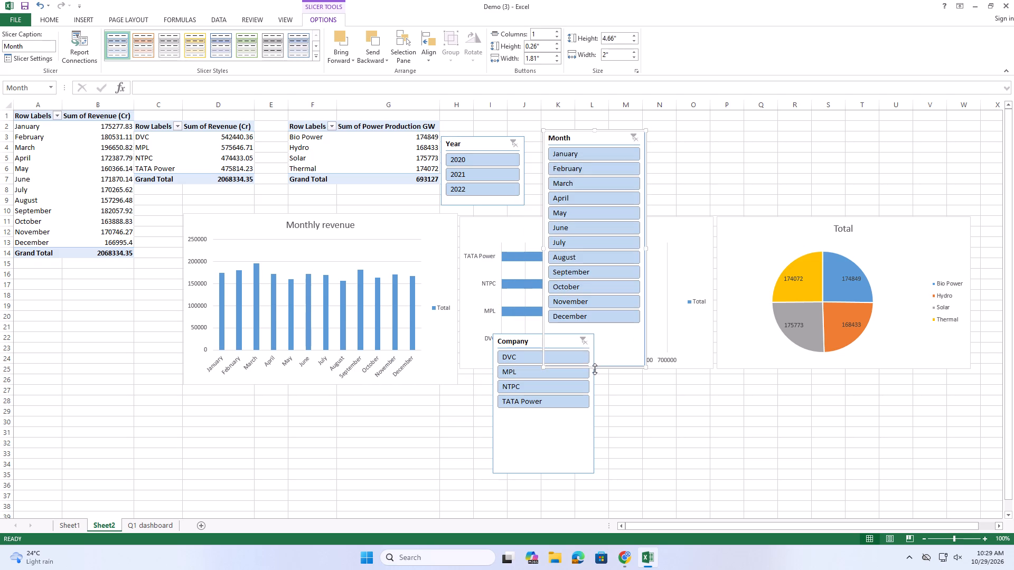
drag(594, 366, 602, 333)
Shorten the Company slicer to about 1.7 inches high and place it below the Monthly revenue chart.
drag(544, 342, 516, 345)
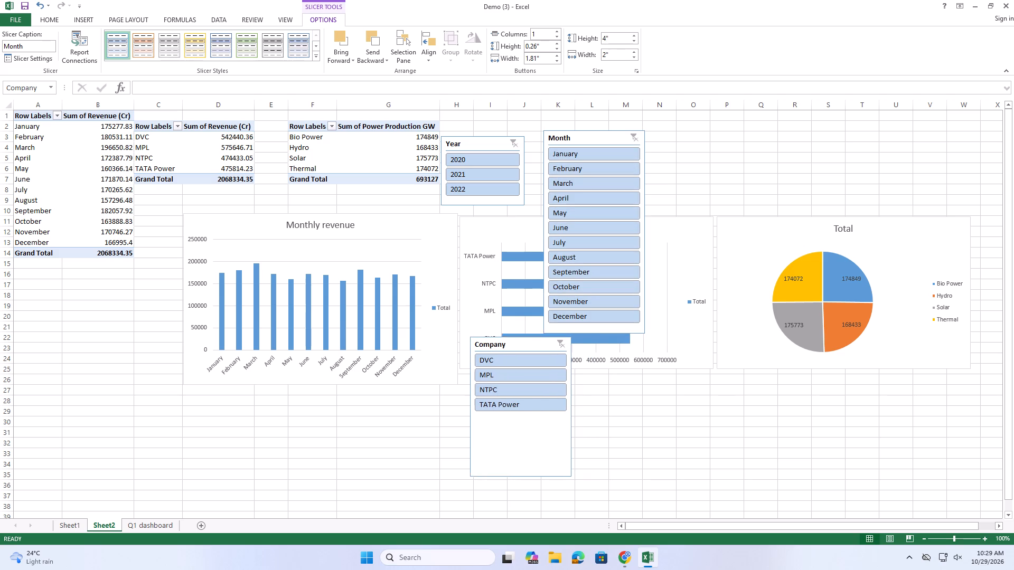
drag(516, 345, 454, 303)
drag(454, 436, 458, 381)
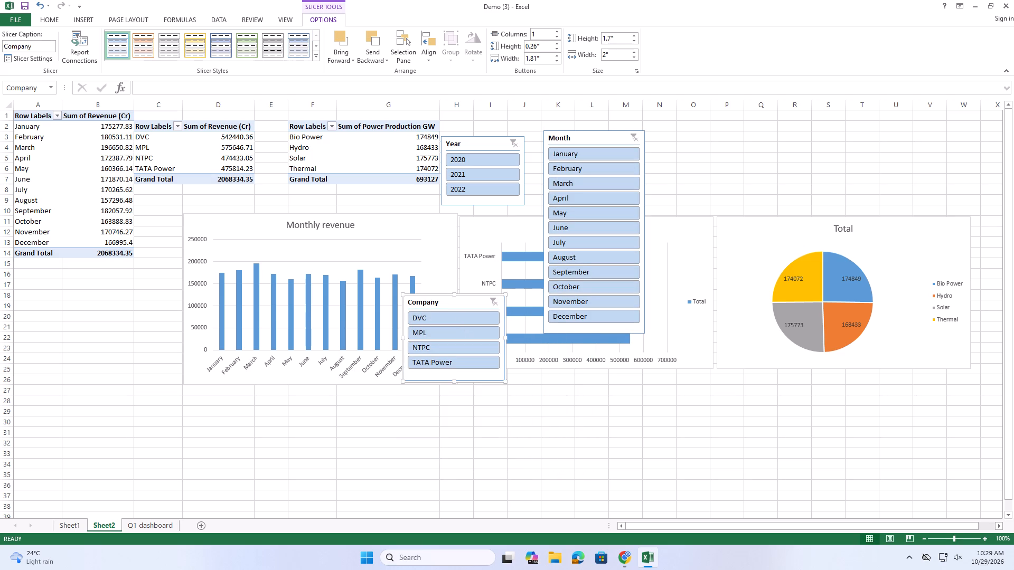
drag(461, 304, 410, 357)
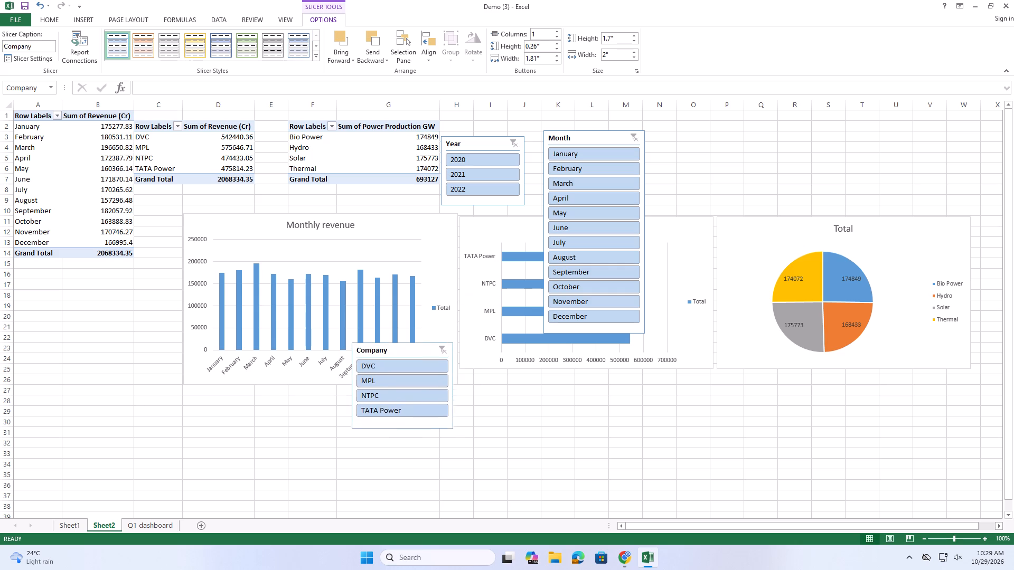
drag(410, 357, 421, 404)
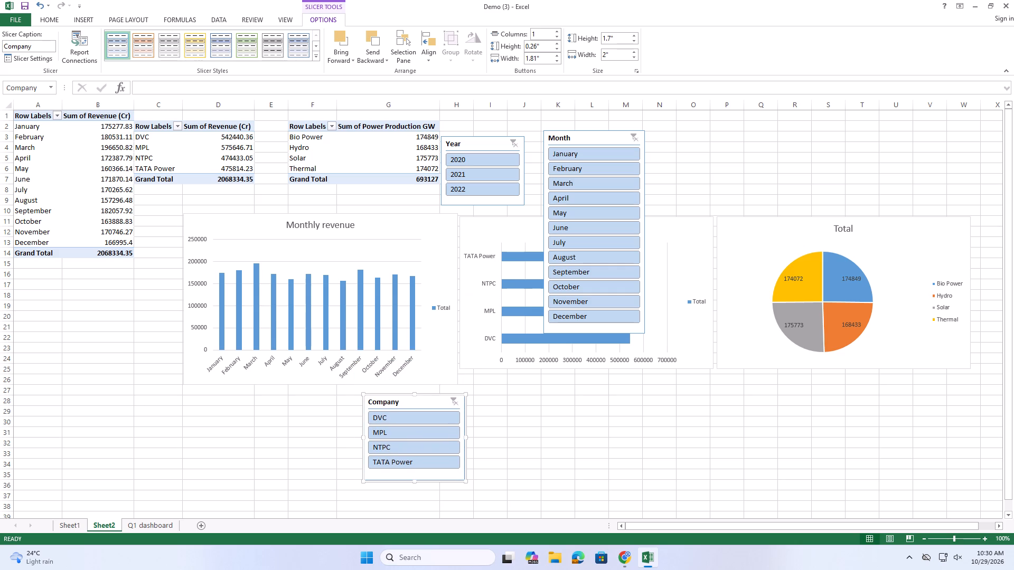
Add a new blank worksheet and hide its gridlines.
click(204, 527)
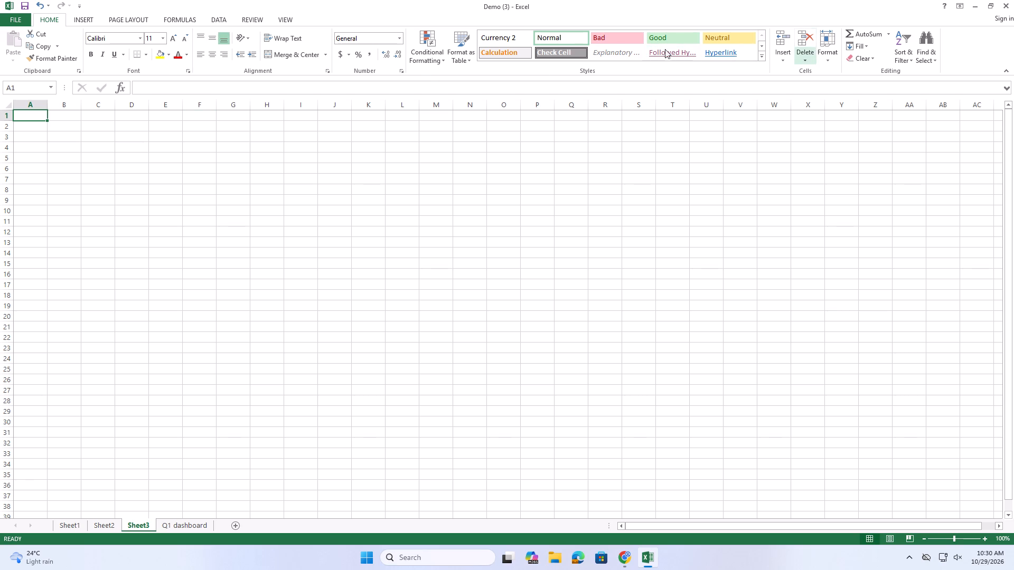
click(285, 18)
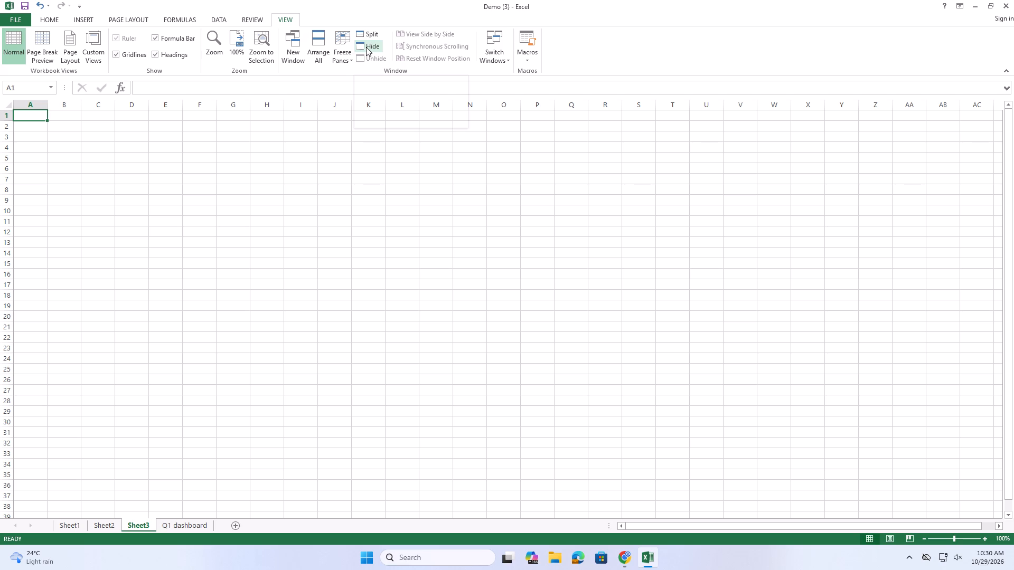
click(118, 54)
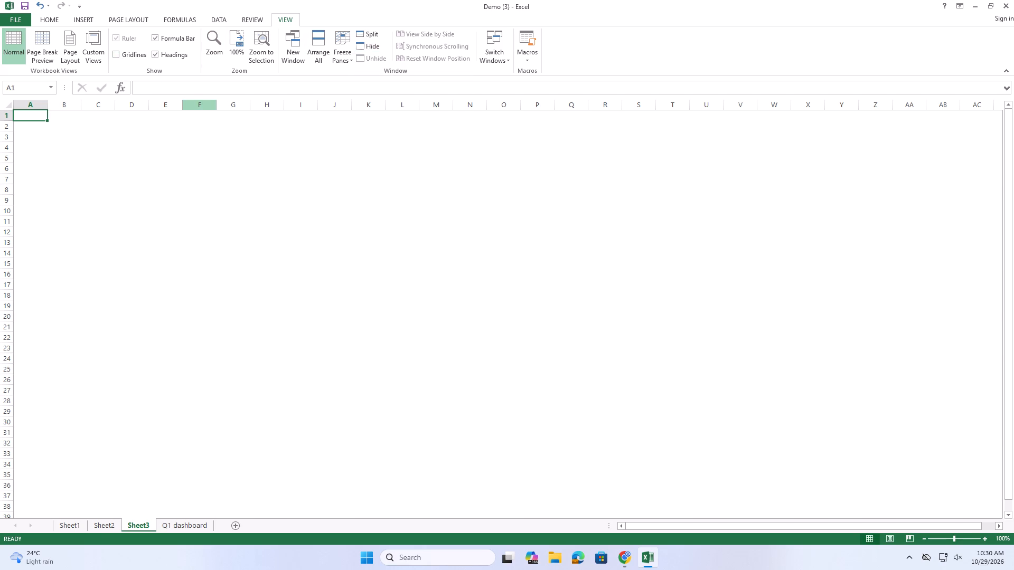
Copy the Year, Month and Company slicers from Sheet2 and paste them onto the blank Sheet3.
click(109, 519)
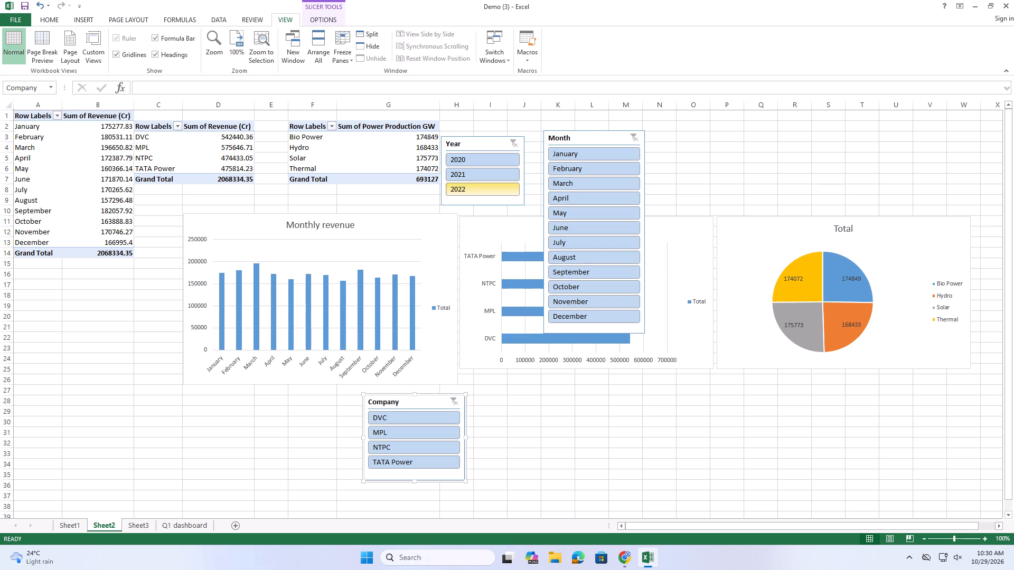
ctrl+click(495, 144)
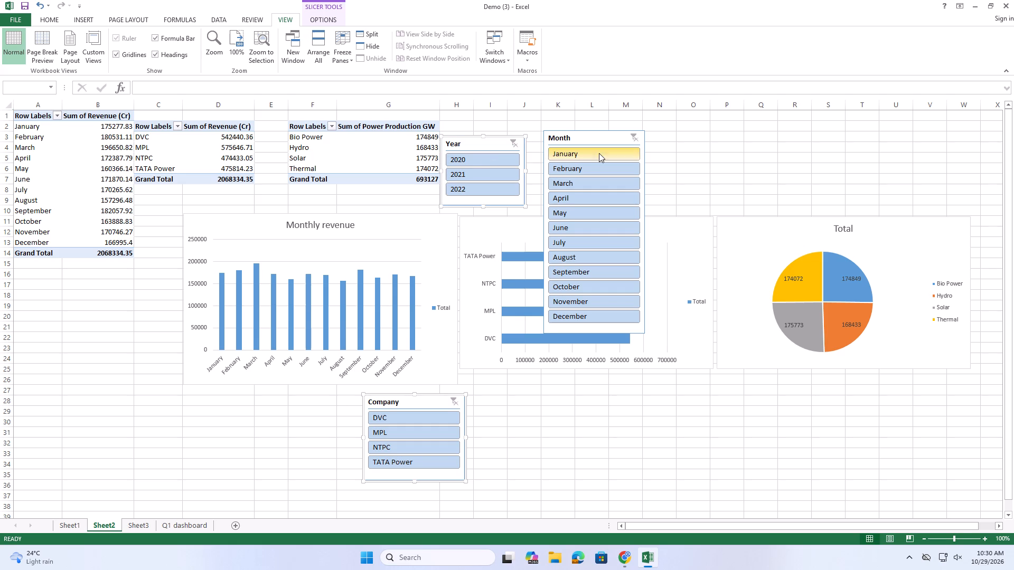
ctrl+click(598, 135)
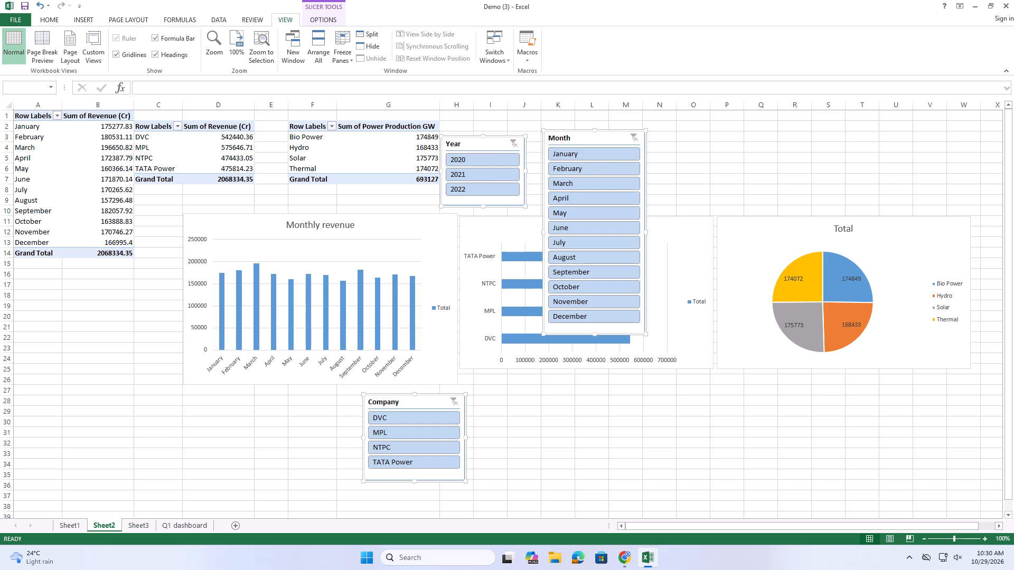
key(ctrl+c)
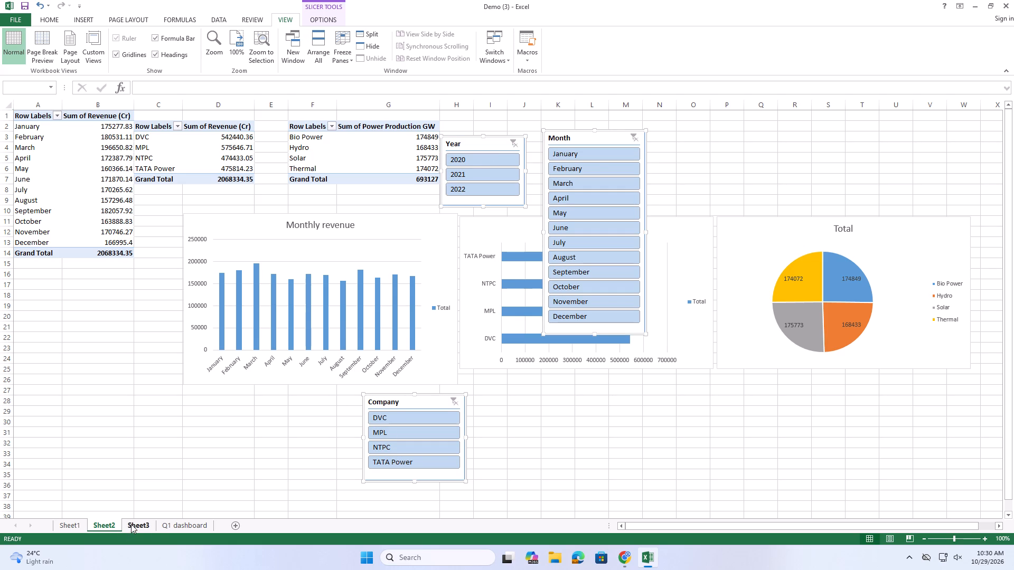
click(131, 524)
click(157, 318)
key(ctrl+v)
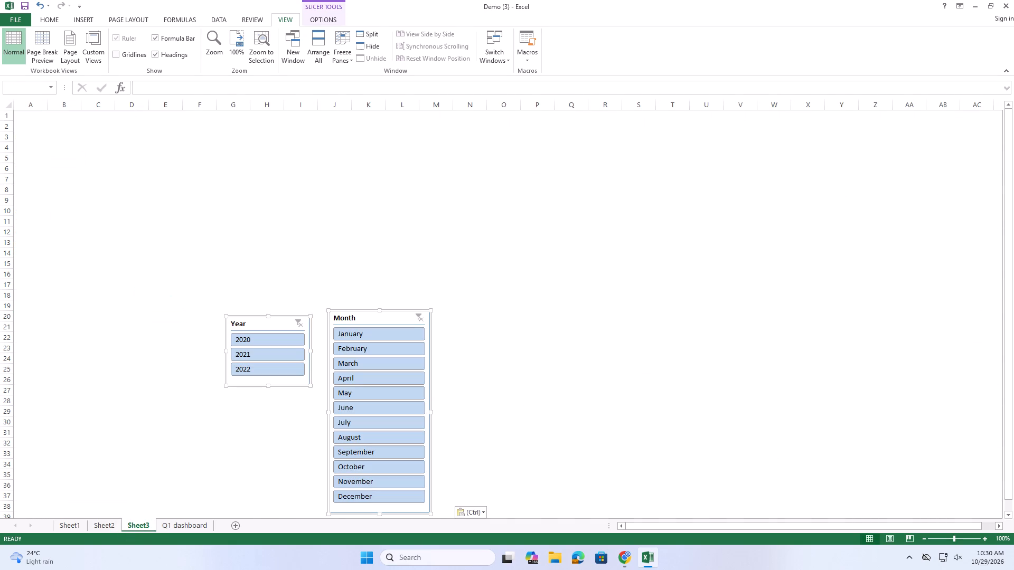
Place the Year slicer near cell B2 of Sheet3 and the Month slicer directly beneath it, with their left edges aligned.
drag(287, 325, 161, 191)
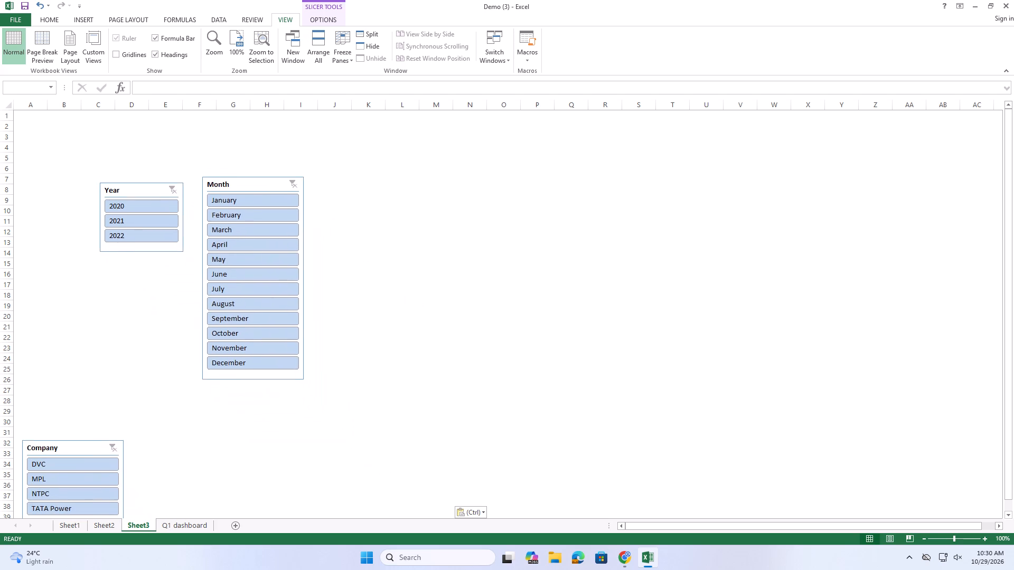
drag(161, 191, 192, 164)
click(181, 319)
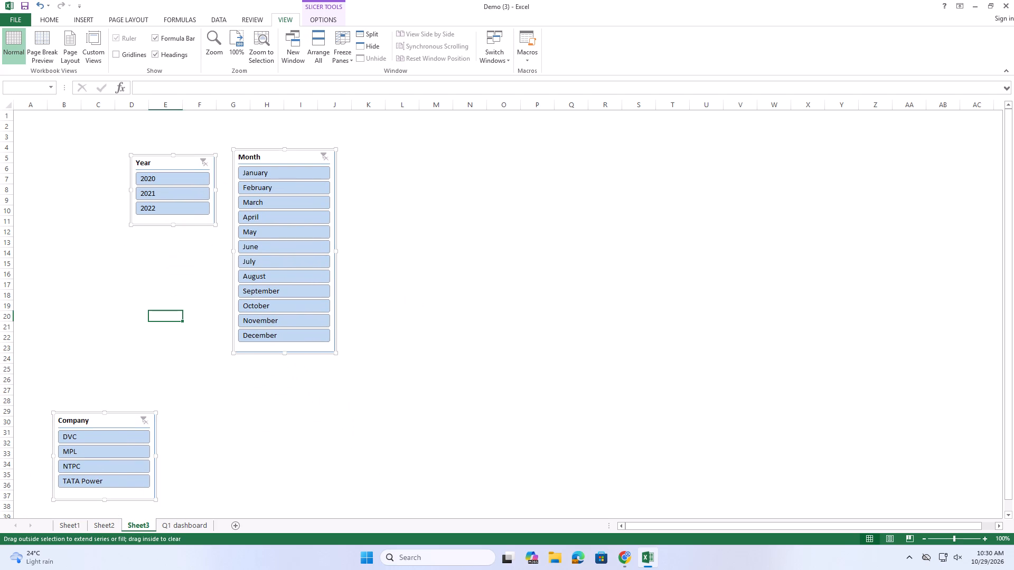
drag(133, 421, 197, 325)
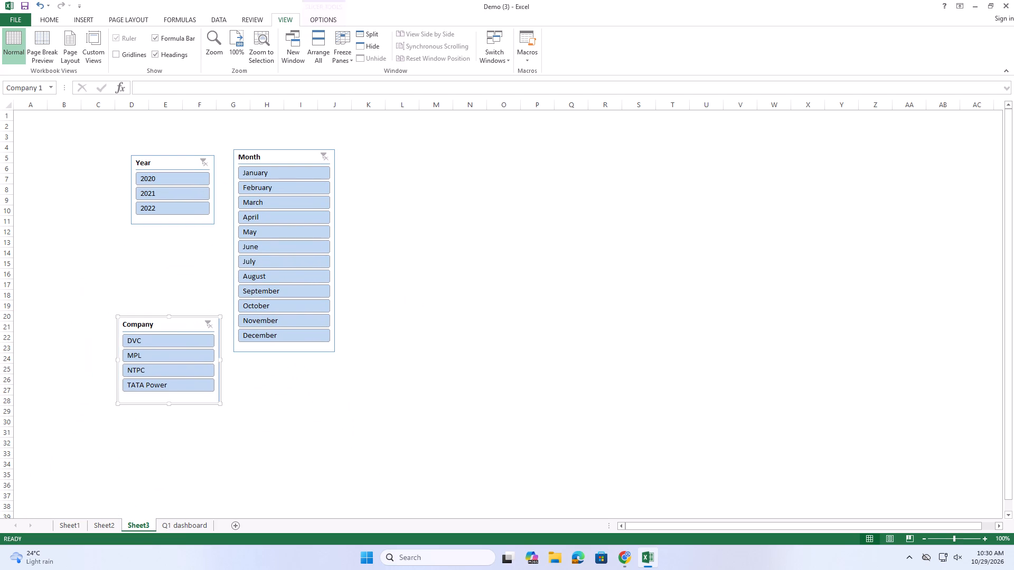
drag(287, 158, 127, 184)
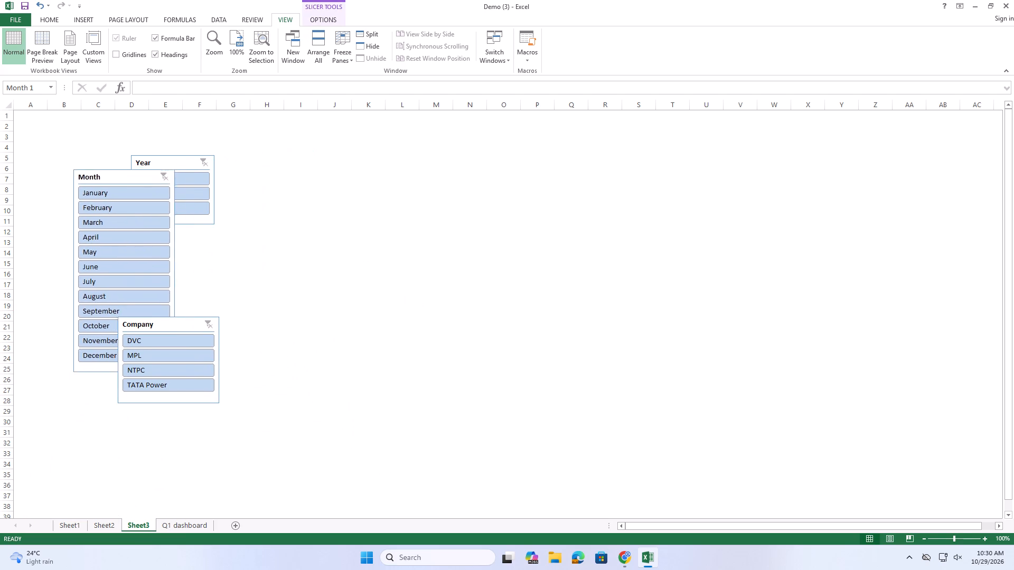
drag(127, 184, 125, 193)
drag(145, 191, 129, 191)
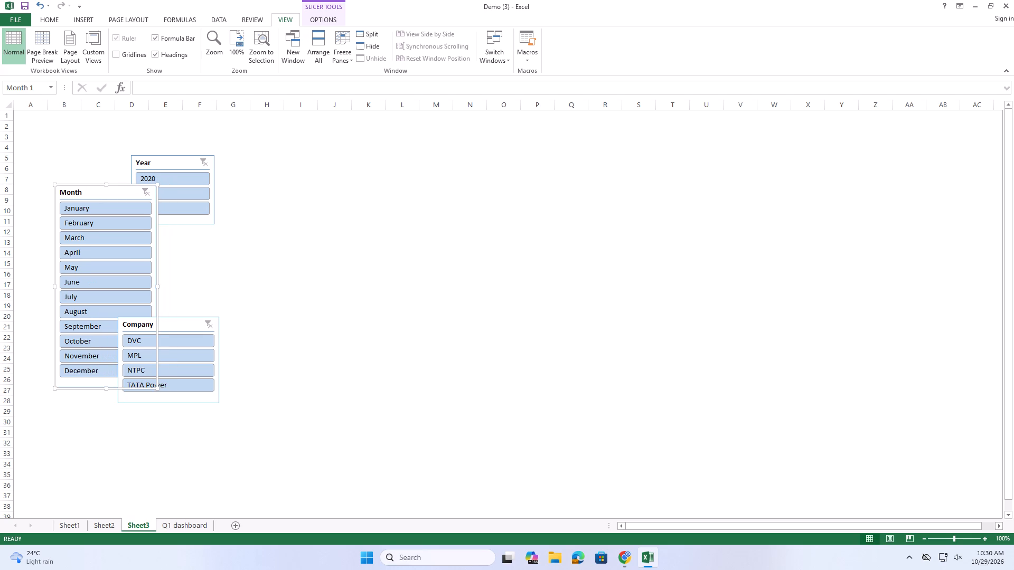
drag(131, 195, 95, 192)
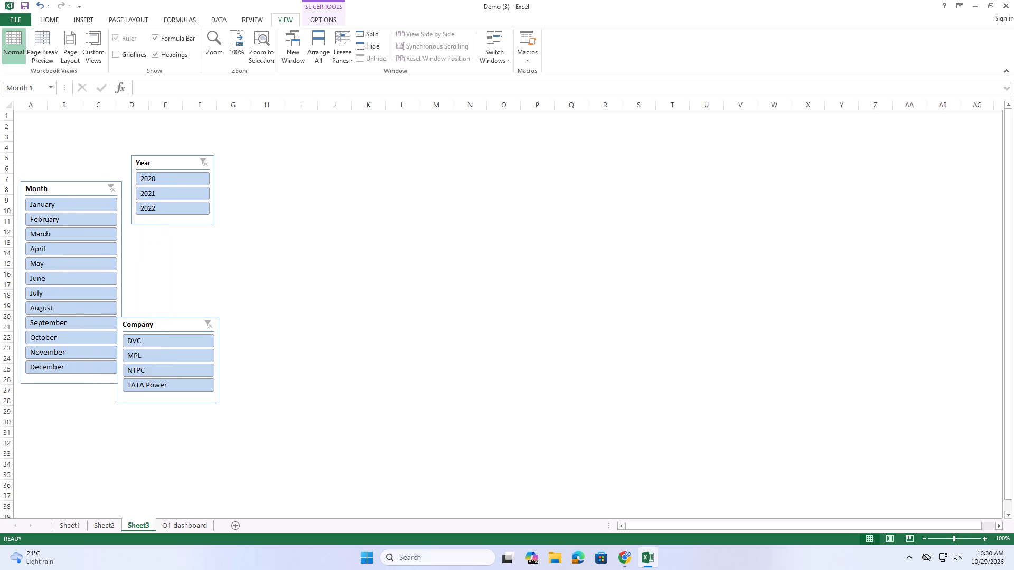
drag(95, 192, 100, 191)
drag(158, 166, 109, 150)
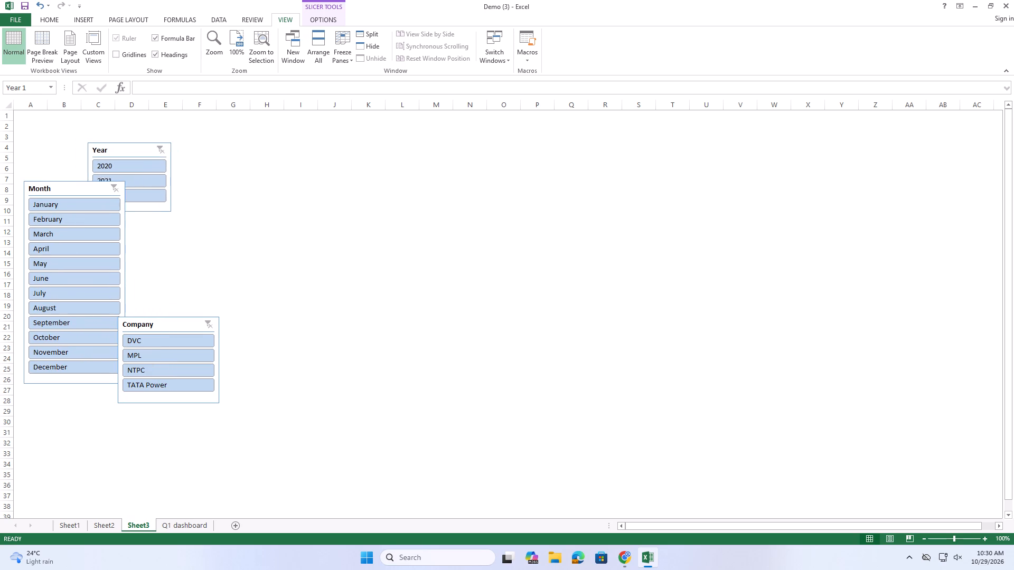
drag(109, 150, 62, 129)
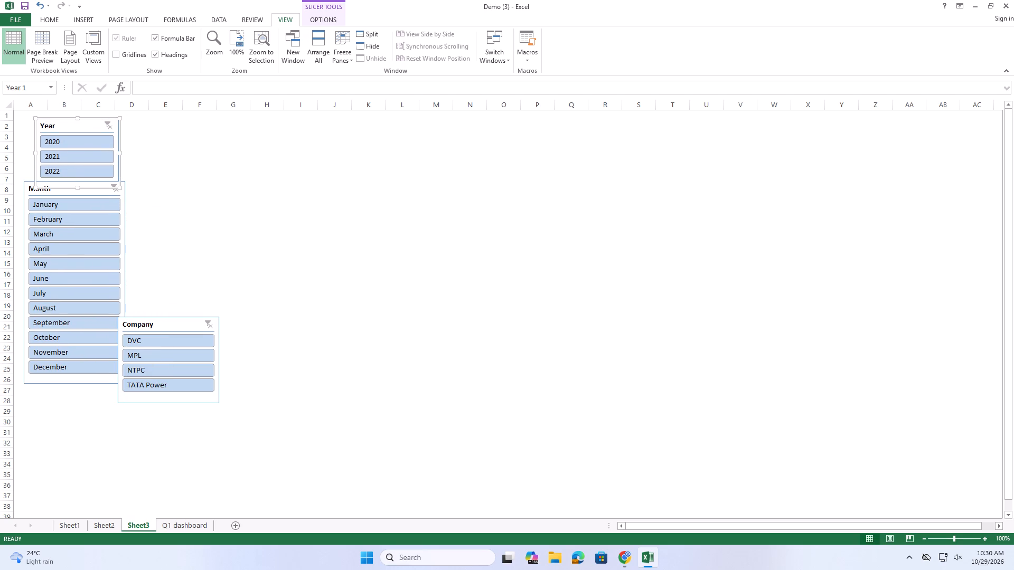
drag(121, 194, 123, 201)
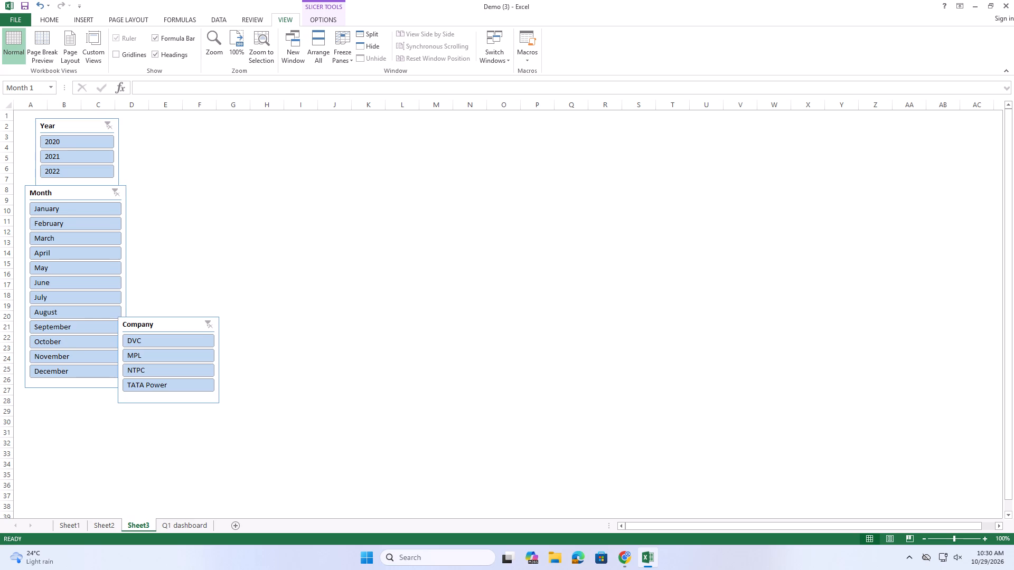
drag(123, 201, 132, 203)
Widen the Year slicer on Sheet3 to match the Month slicer's width.
click(117, 153)
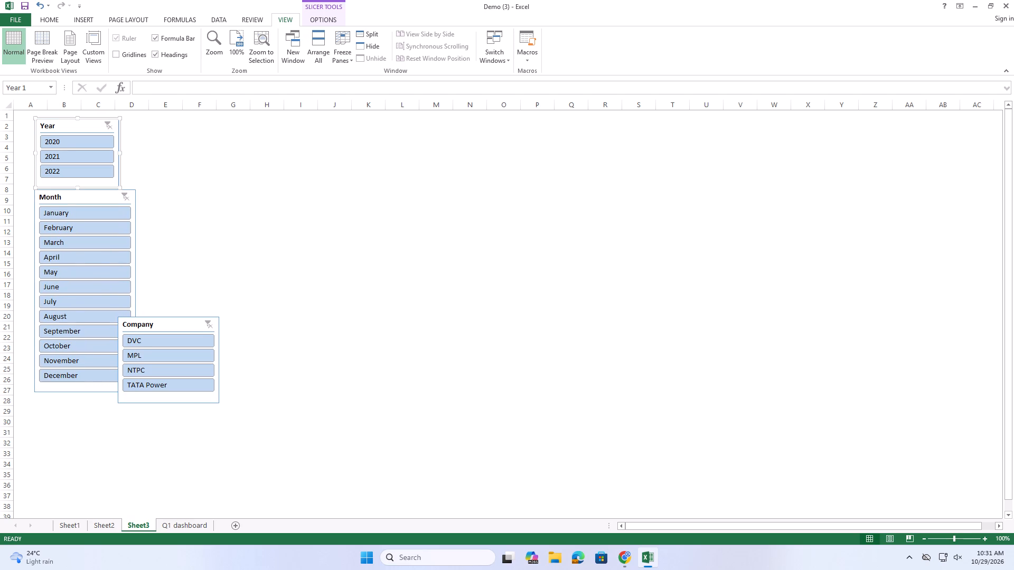
drag(120, 153, 135, 156)
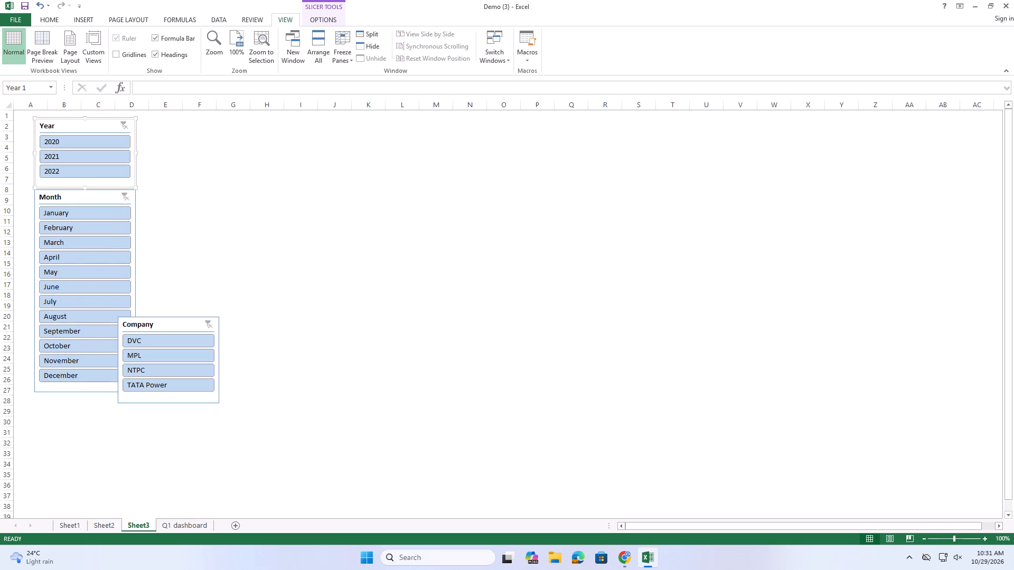
Place the Company slicer directly below the Month slicer, lined up with its side edges.
drag(167, 325, 93, 401)
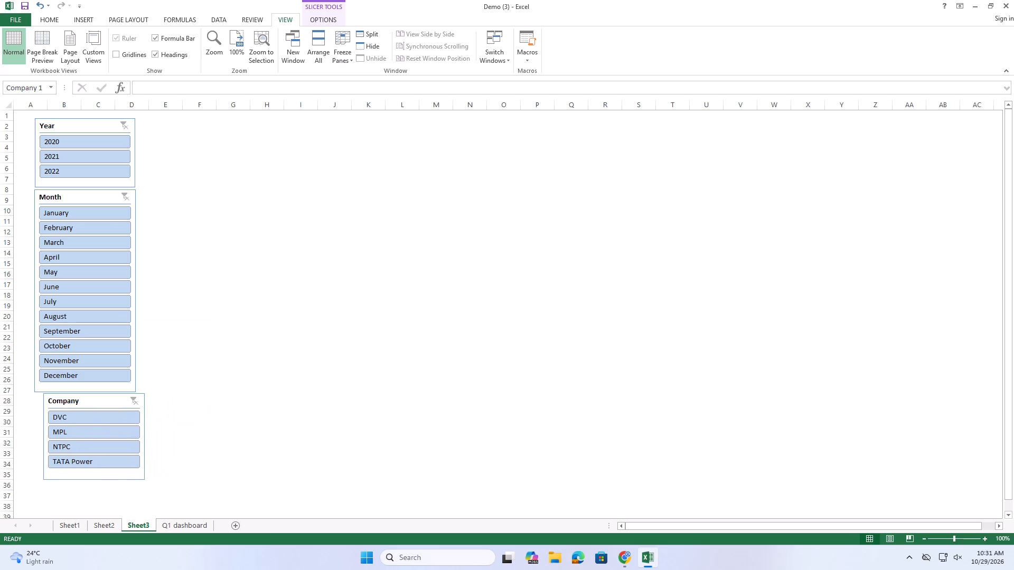
drag(93, 401, 87, 404)
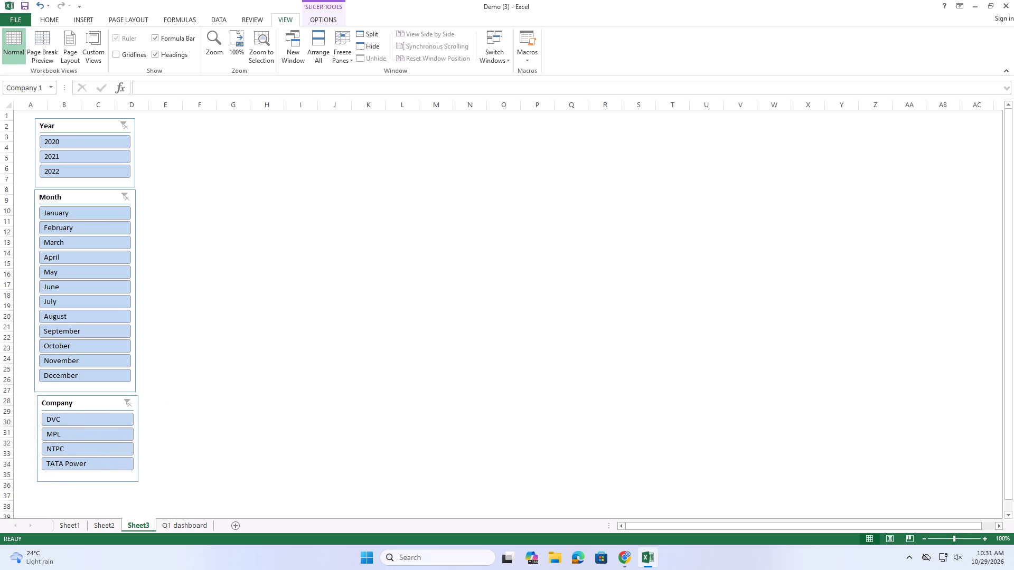
drag(87, 404, 84, 403)
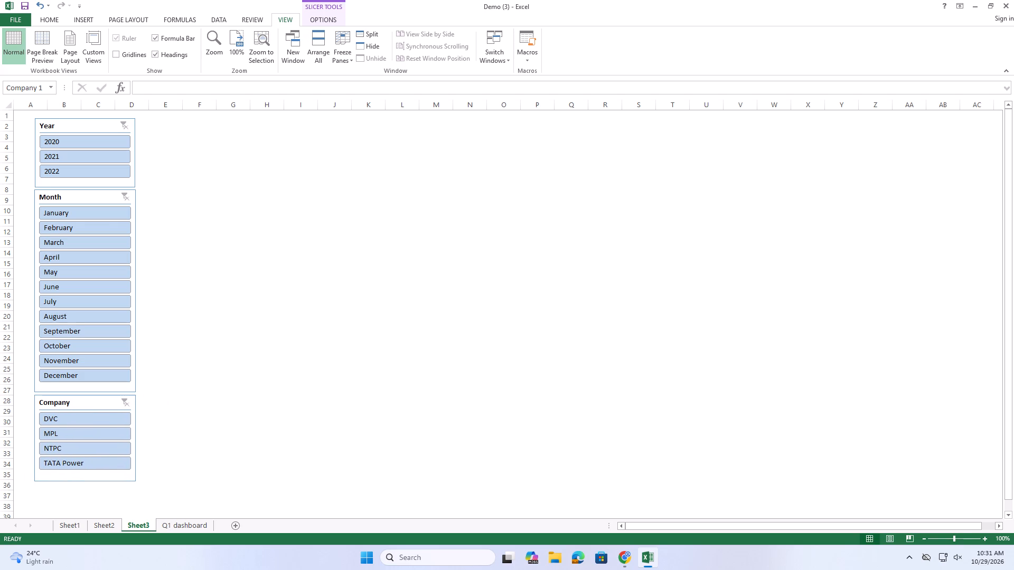
drag(84, 403, 84, 402)
click(191, 297)
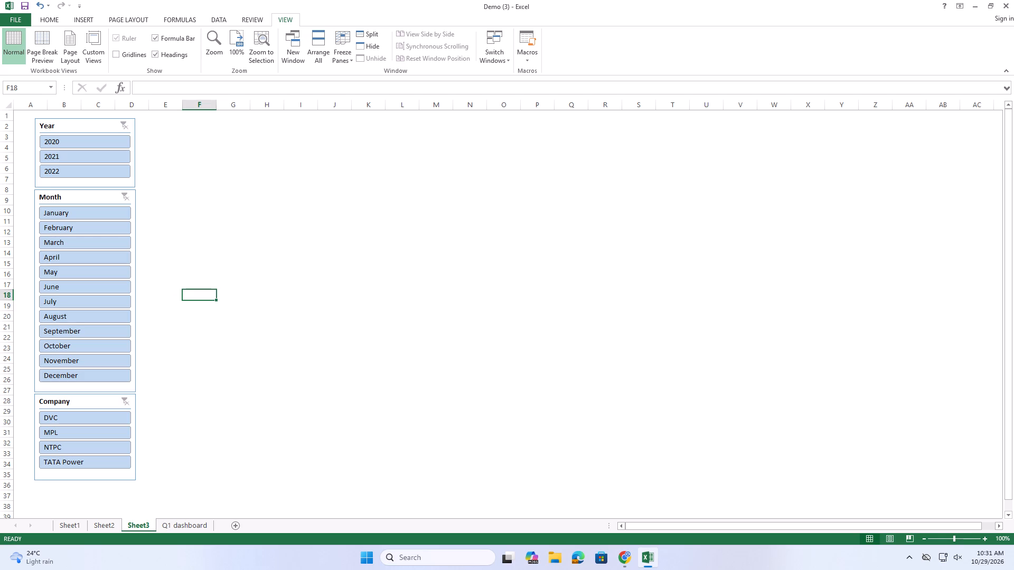
Copy the Monthly revenue, Company Revenue and power production pie charts from Sheet2 and paste them onto Sheet3.
click(105, 527)
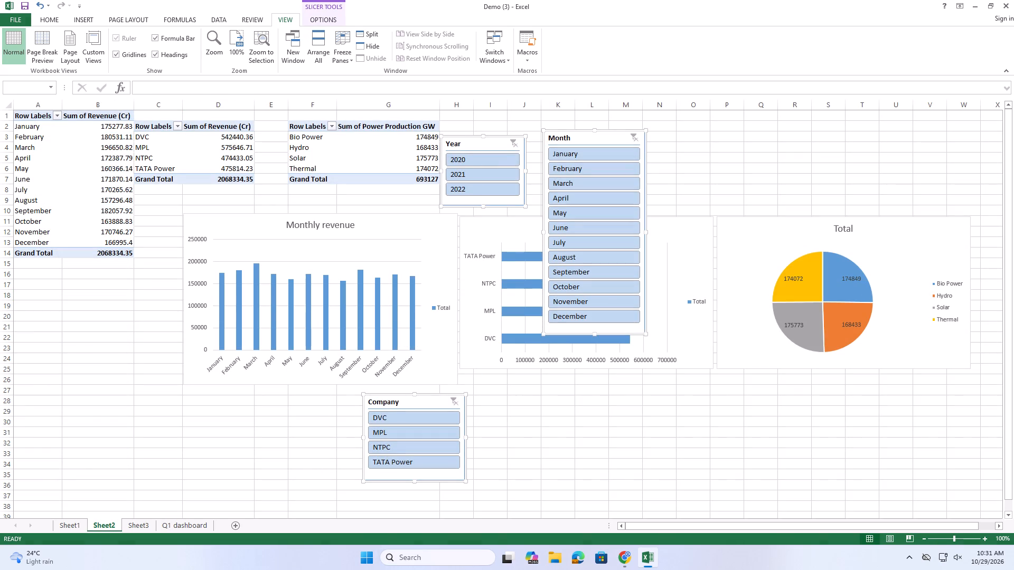
click(449, 319)
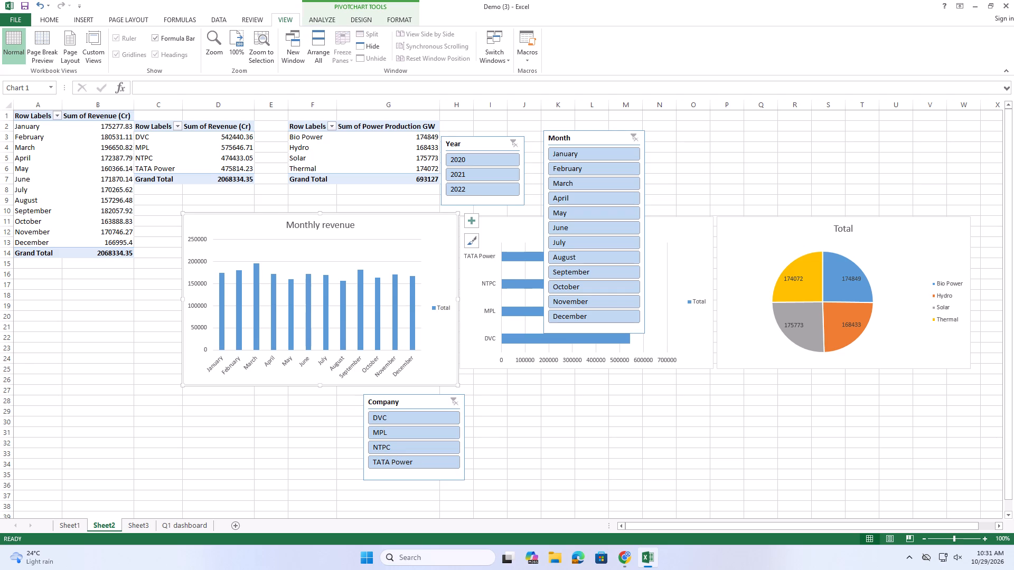
ctrl+click(477, 312)
ctrl+click(775, 244)
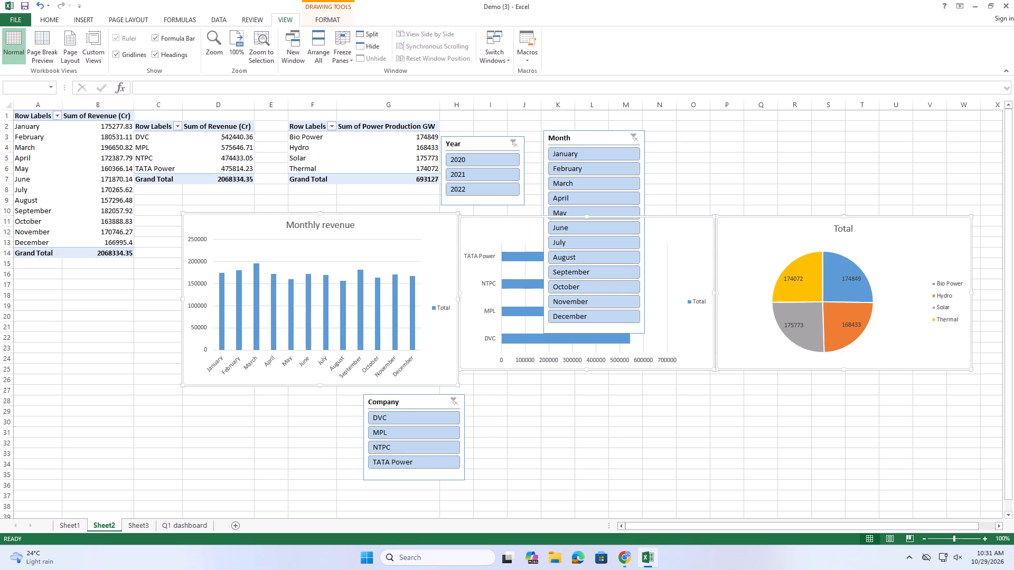
key(ctrl+c)
click(140, 528)
click(189, 385)
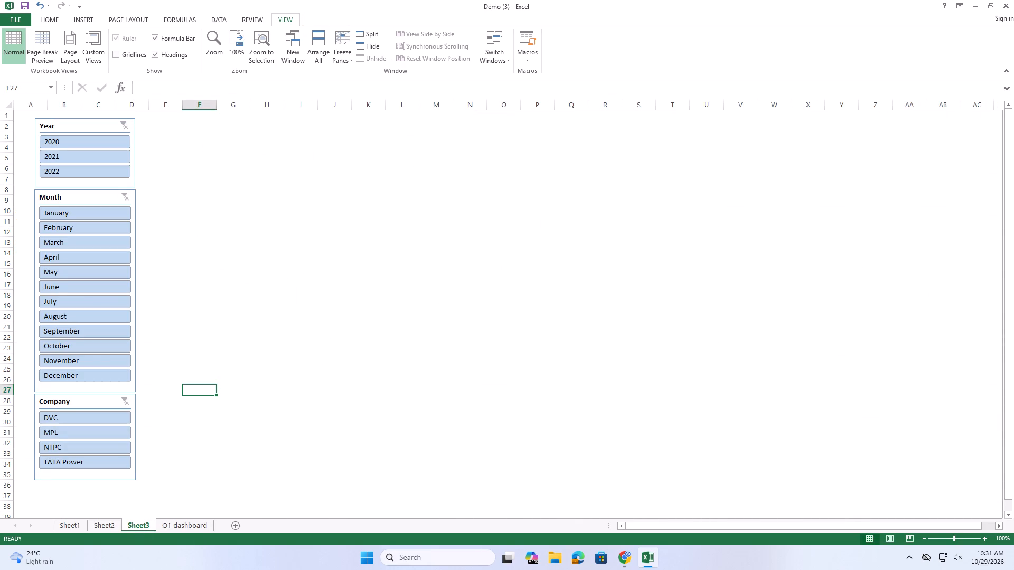
key(ctrl+v)
Move the pasted charts up and place the Monthly revenue chart right beside the slicers, level with the Year slicer's top edge.
drag(417, 402, 417, 401)
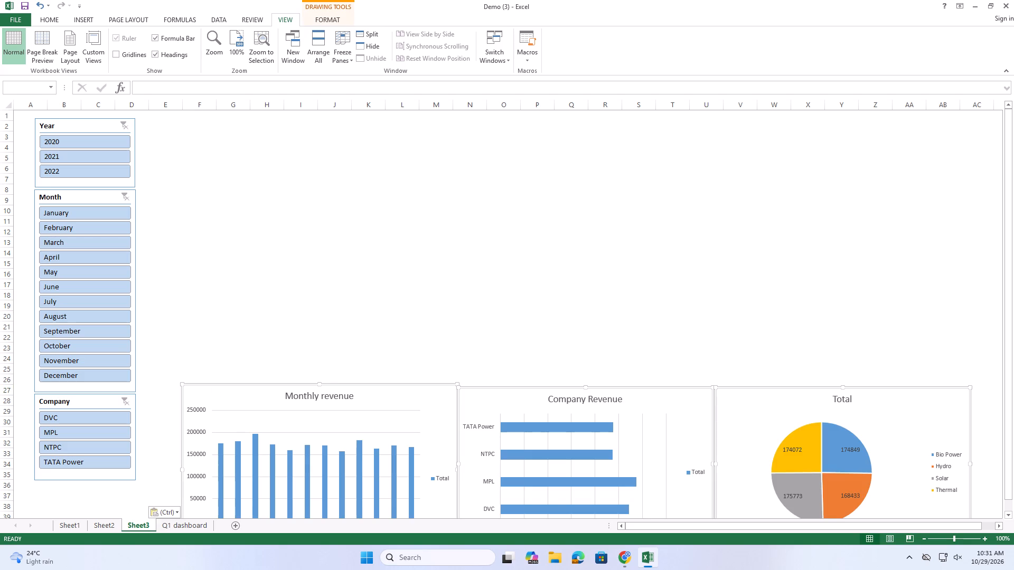
drag(417, 401, 391, 261)
click(412, 254)
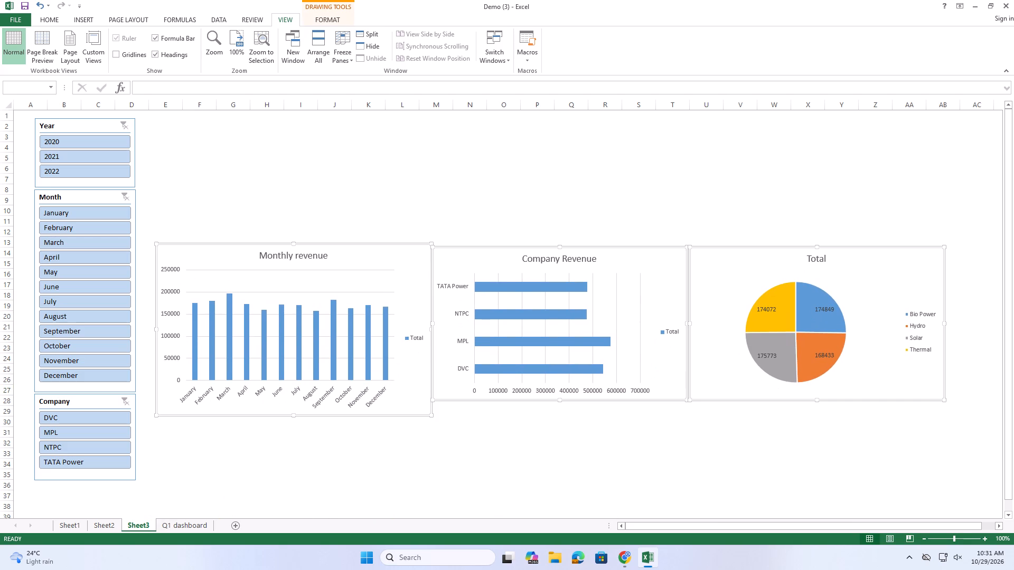
click(456, 217)
click(415, 252)
drag(411, 257, 391, 191)
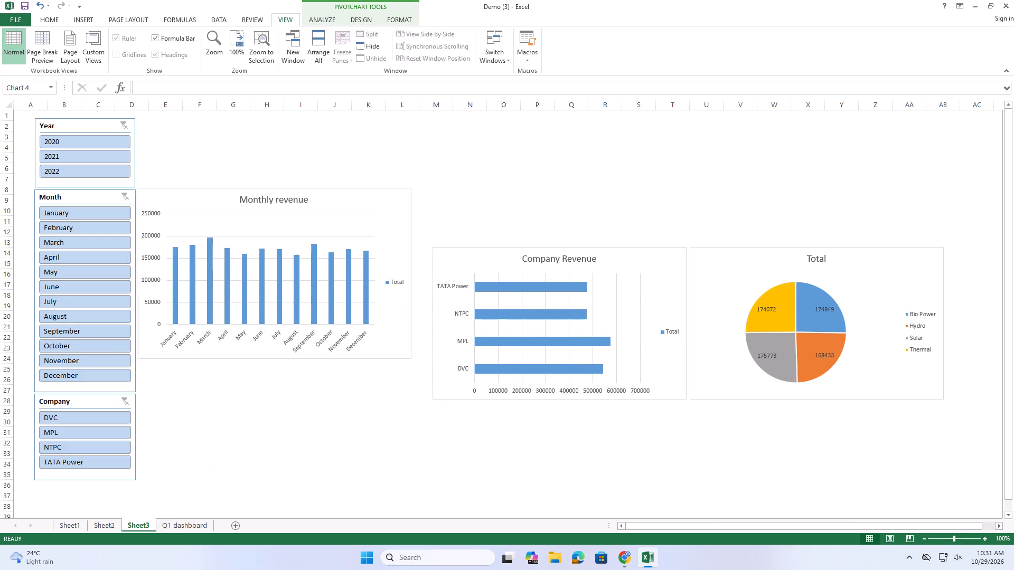
drag(391, 191, 393, 133)
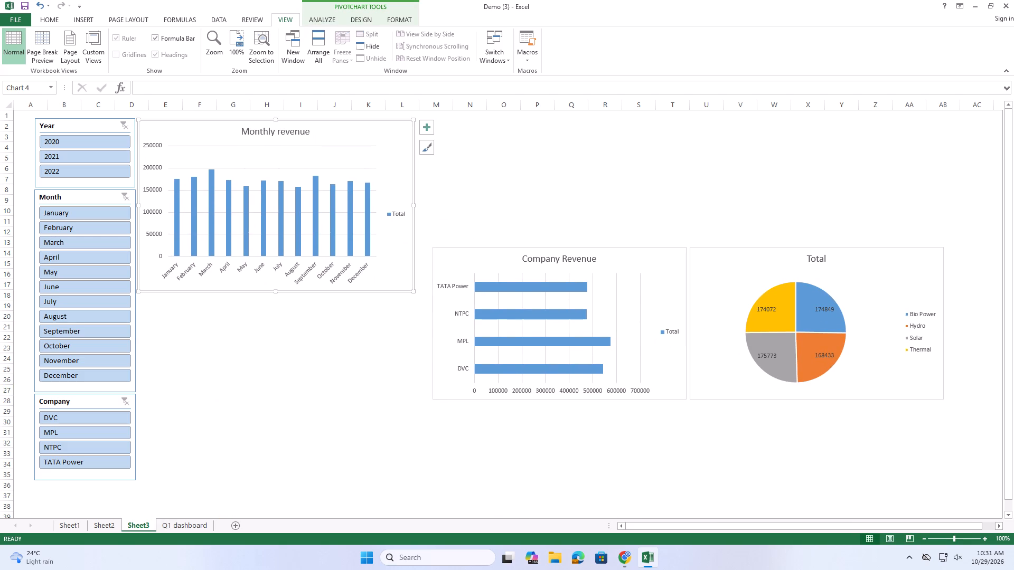
Place the Company Revenue chart directly beneath the Monthly revenue chart with their left edges aligned.
drag(616, 258, 330, 301)
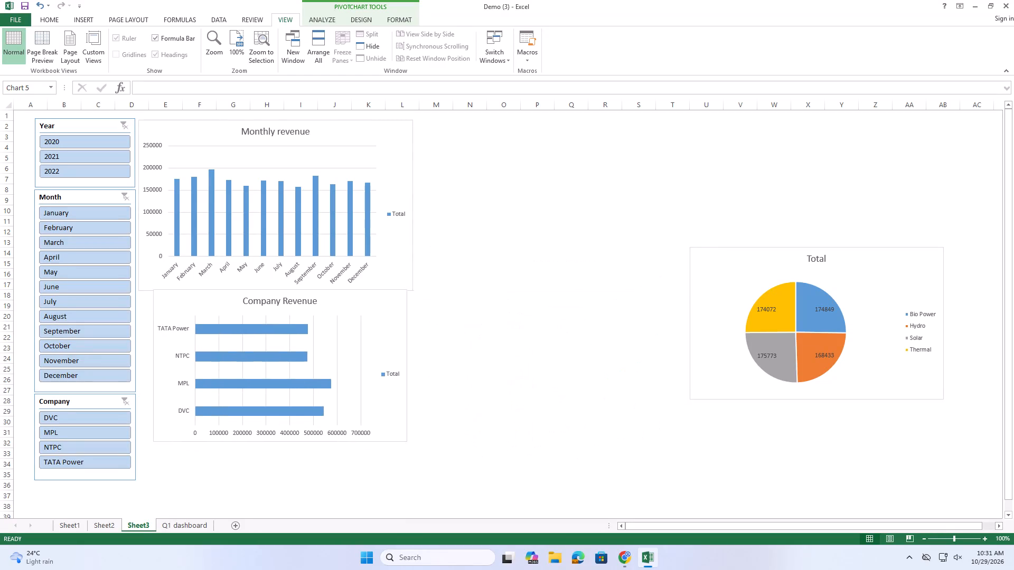
drag(330, 301, 323, 306)
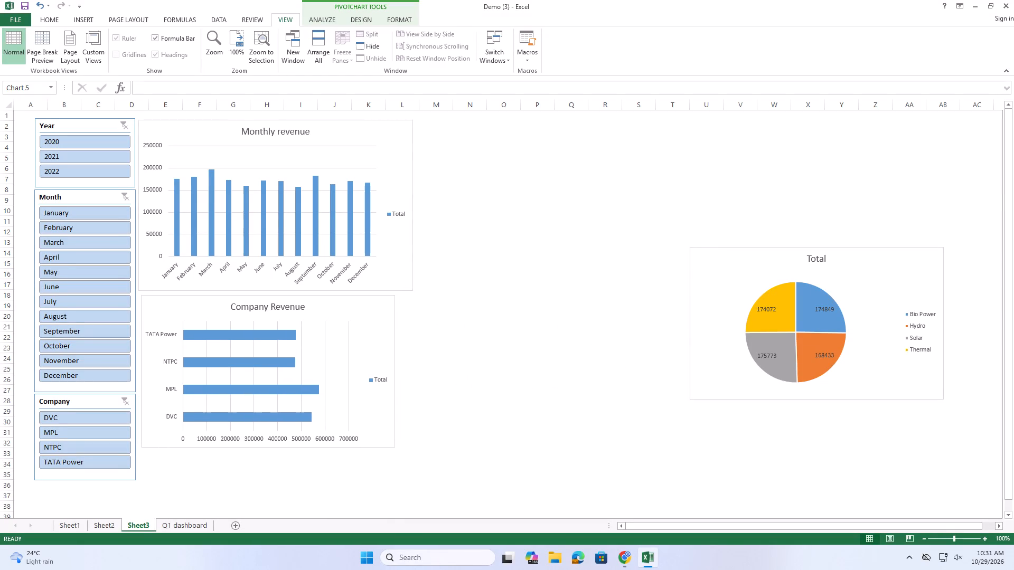
drag(323, 306, 323, 306)
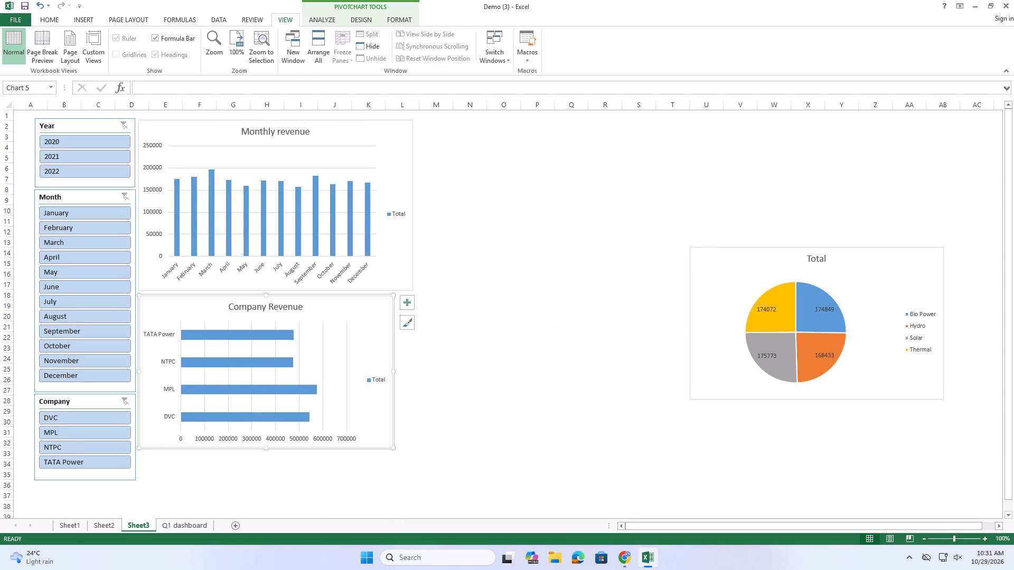
Place the Total pie chart immediately to the right of the Monthly revenue chart with their top edges aligned.
drag(747, 265, 467, 150)
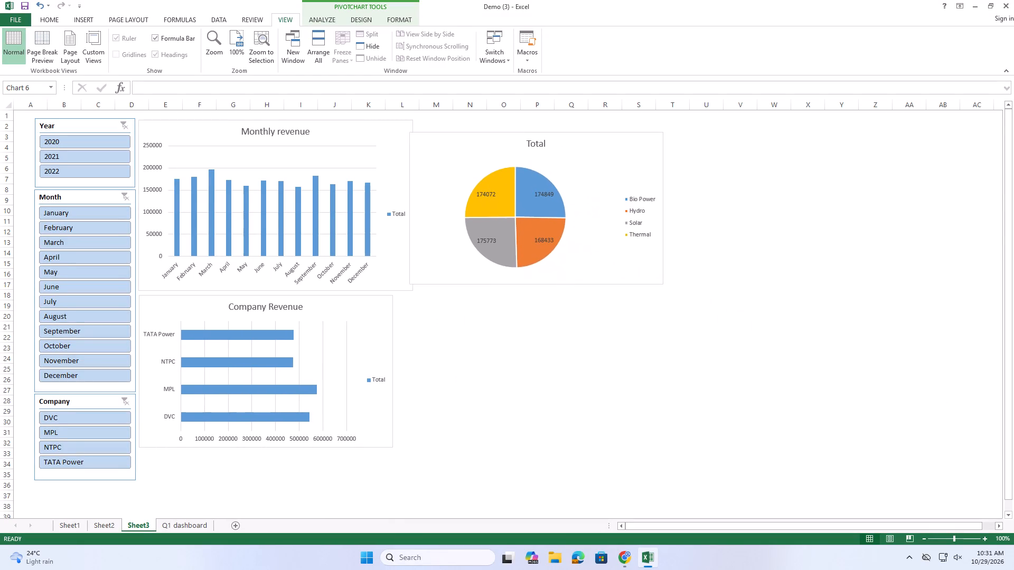
drag(467, 150, 476, 139)
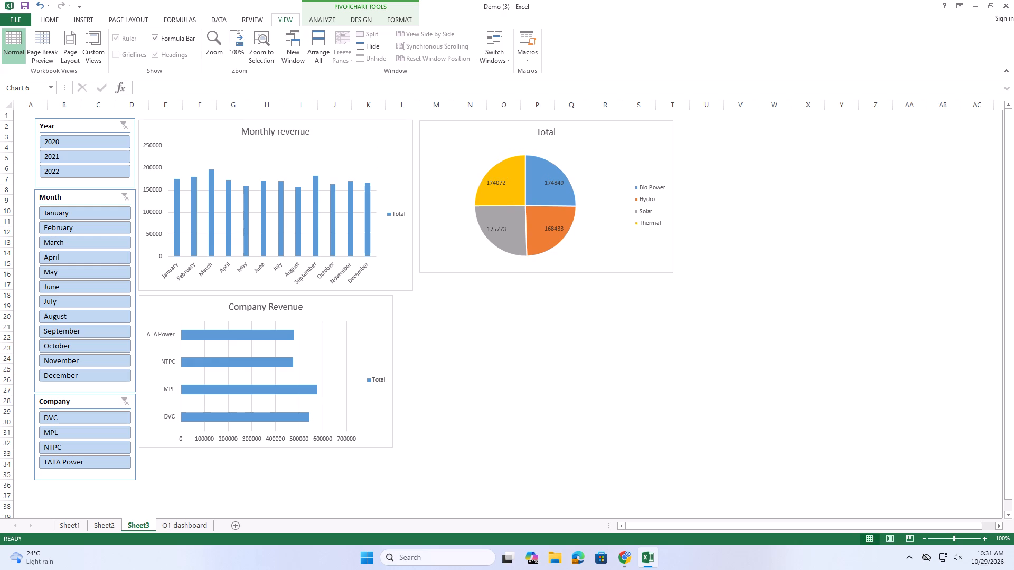
drag(476, 139, 473, 139)
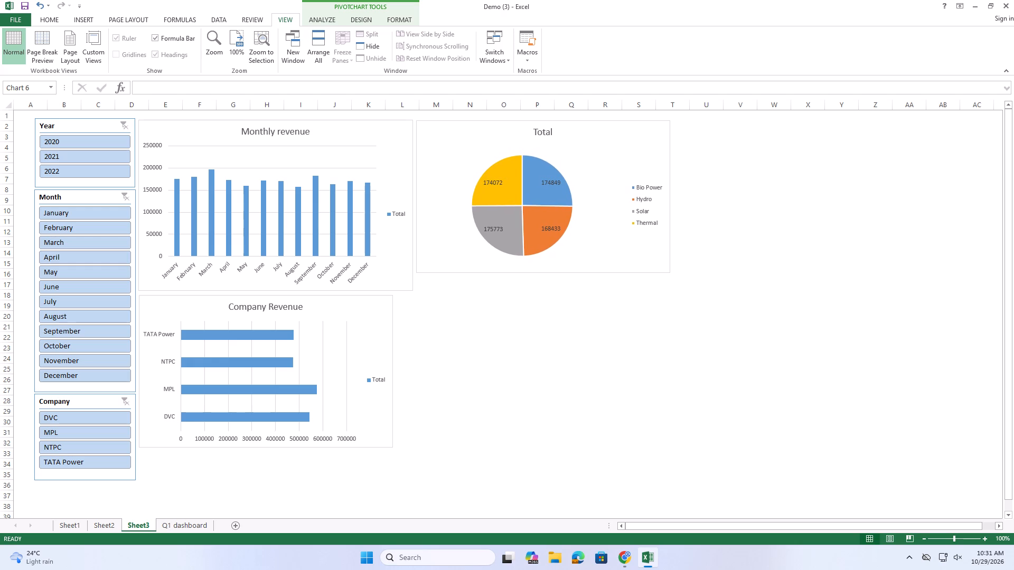
Nudge the Total pie chart so its top edge lines up with the Monthly revenue chart's top edge.
drag(473, 139, 473, 138)
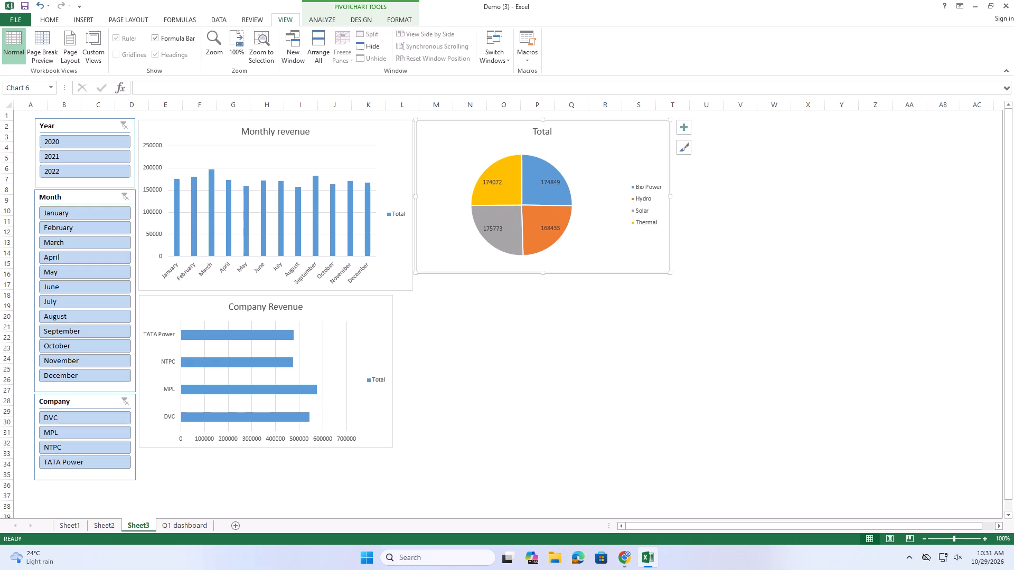
click(907, 243)
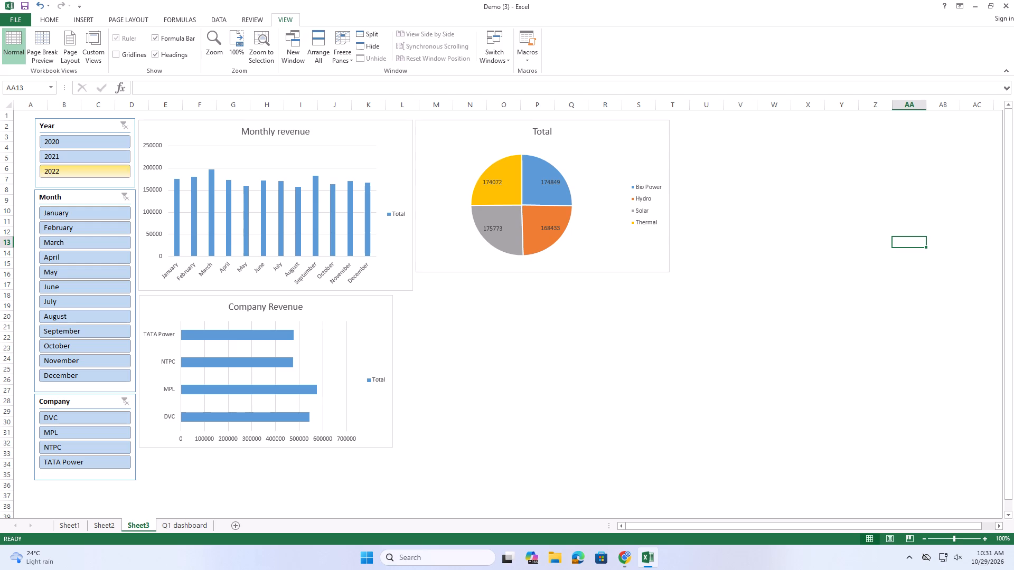
Set the Year slicer to 3 columns so its year buttons sit in a single row.
click(96, 129)
double_click(99, 126)
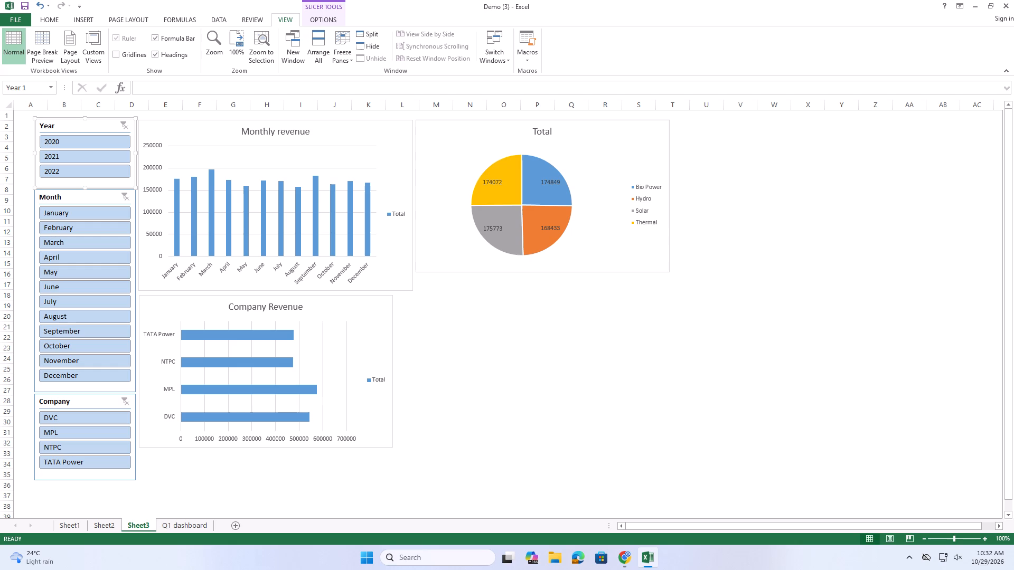
click(313, 15)
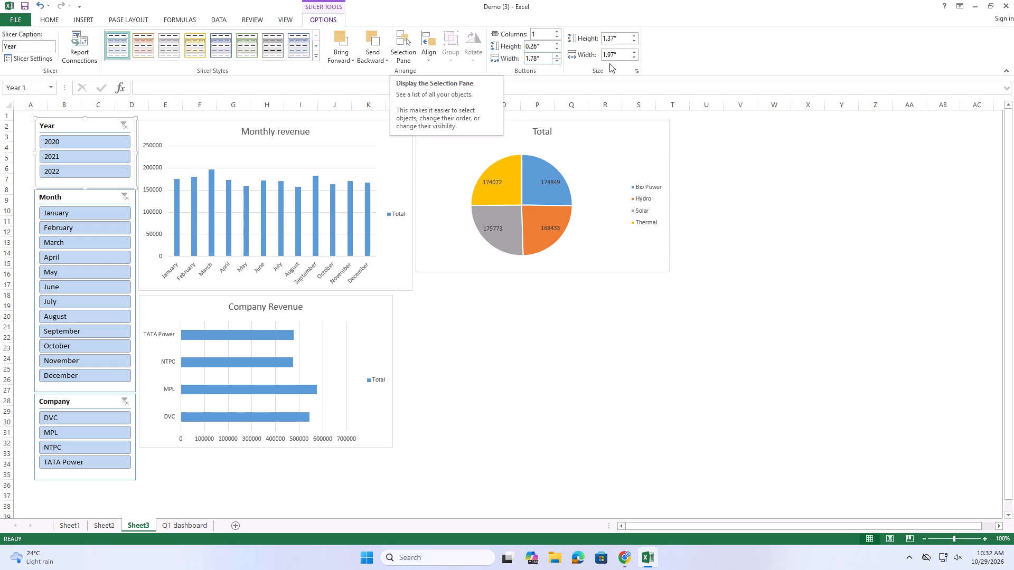
click(557, 37)
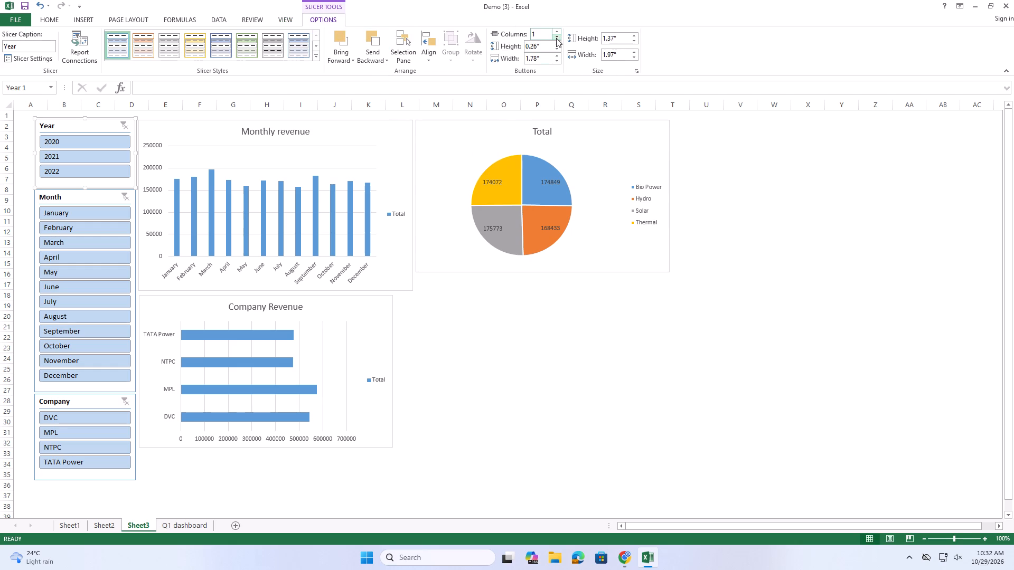
click(556, 38)
click(556, 31)
click(556, 31)
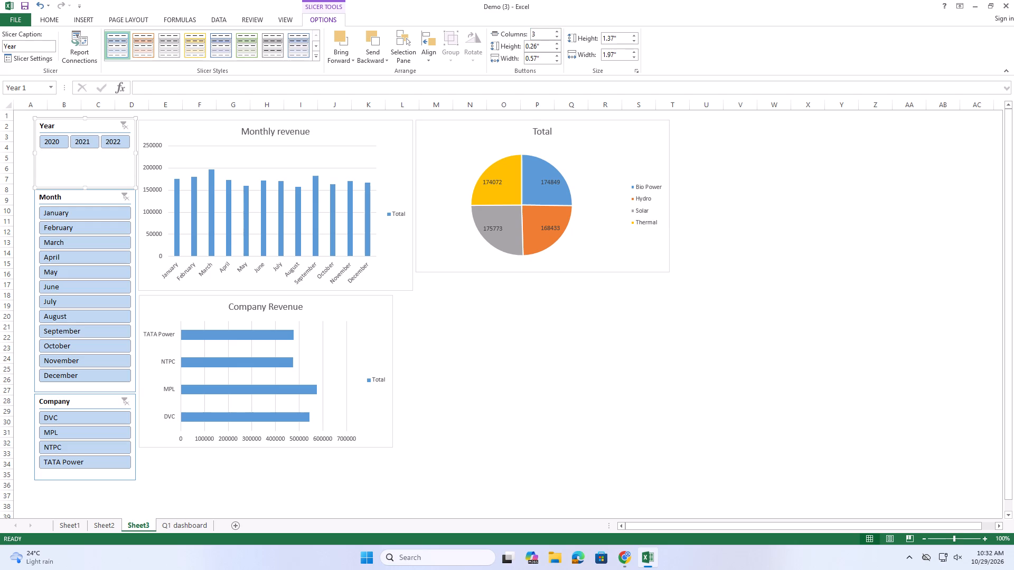
Shorten the Year slicer to about 0.69" high around its button row and align its top with the Monthly revenue chart.
drag(84, 117, 89, 142)
drag(89, 142, 89, 142)
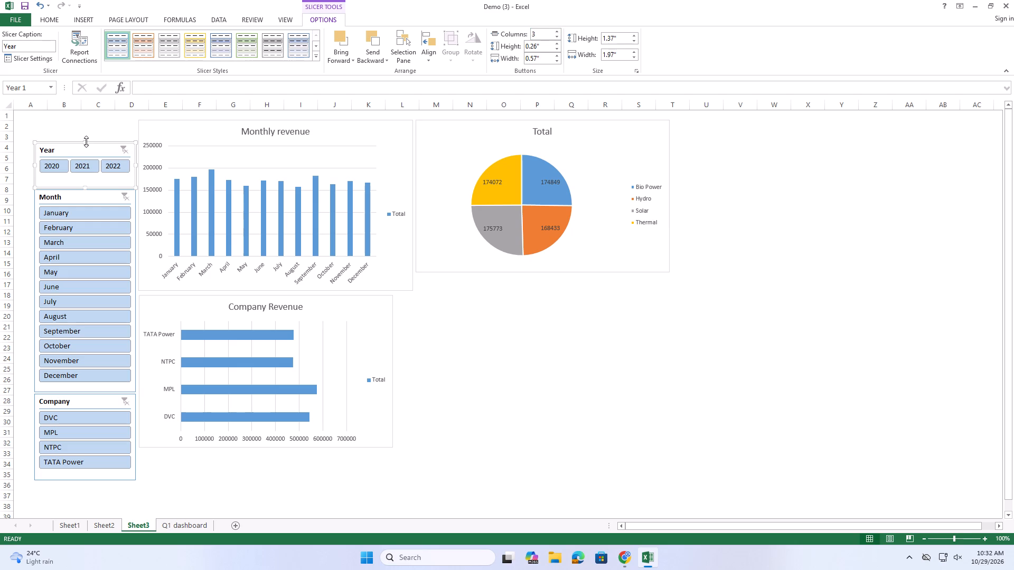
drag(86, 141, 87, 153)
click(101, 134)
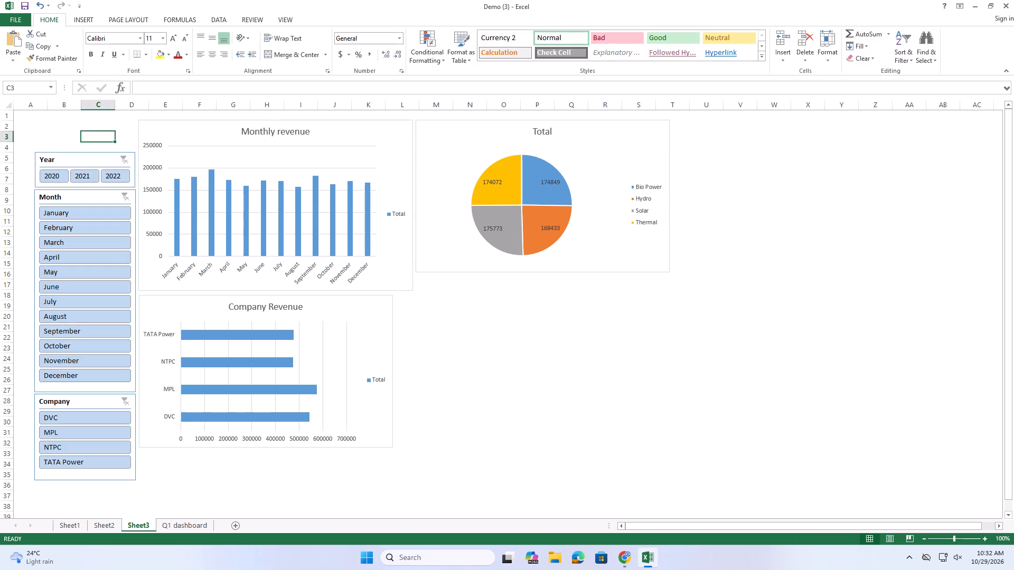
drag(105, 157, 106, 127)
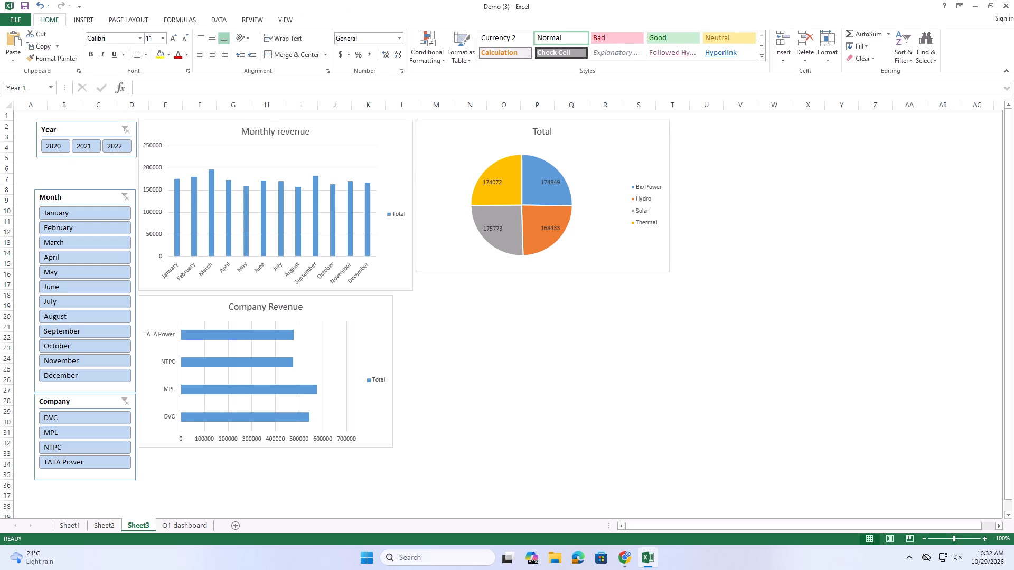
drag(106, 127, 106, 125)
Place the Month slicer directly beneath the shortened Year slicer with their side edges aligned.
drag(107, 193, 110, 166)
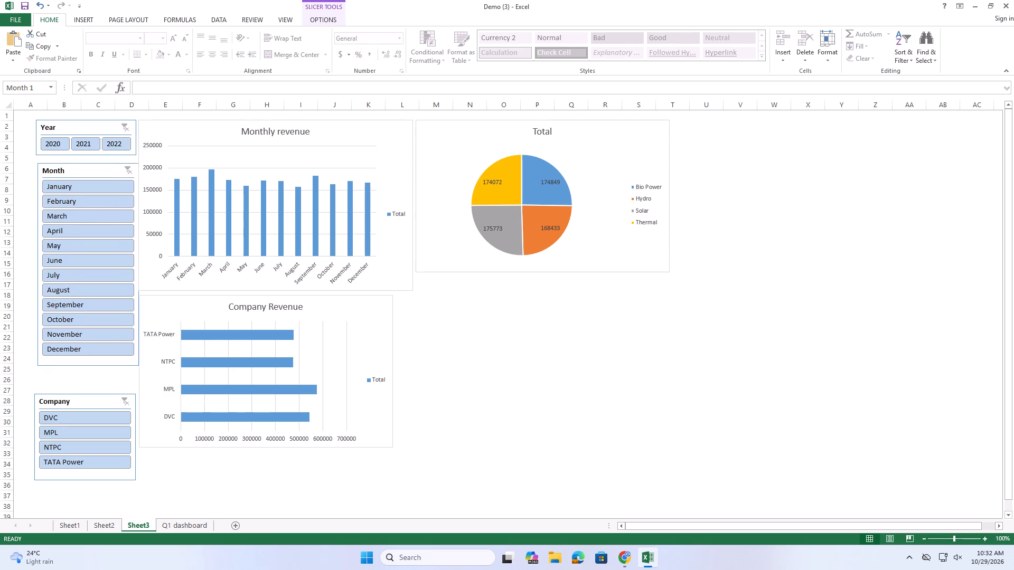
drag(110, 166, 107, 160)
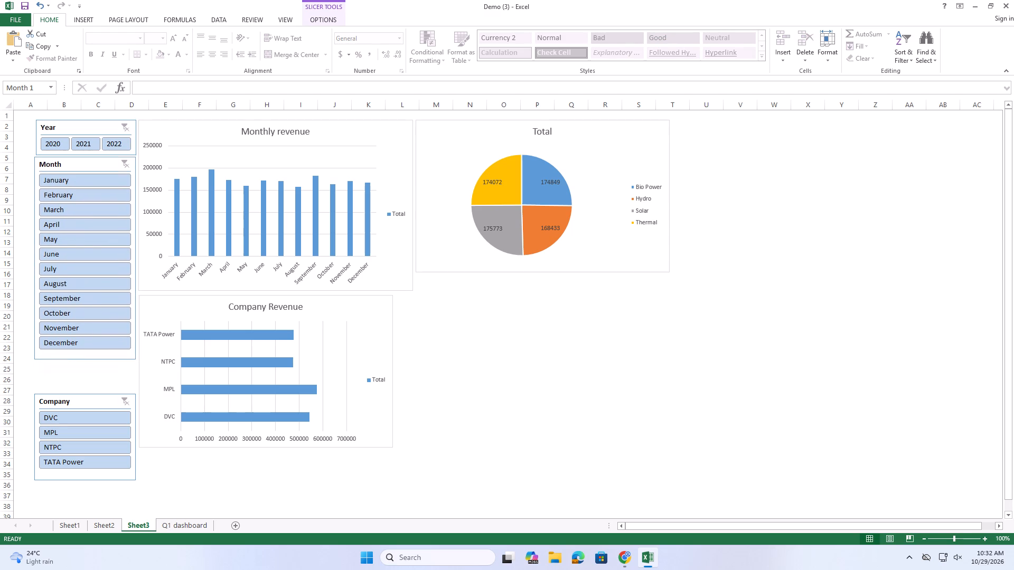
drag(107, 160, 108, 160)
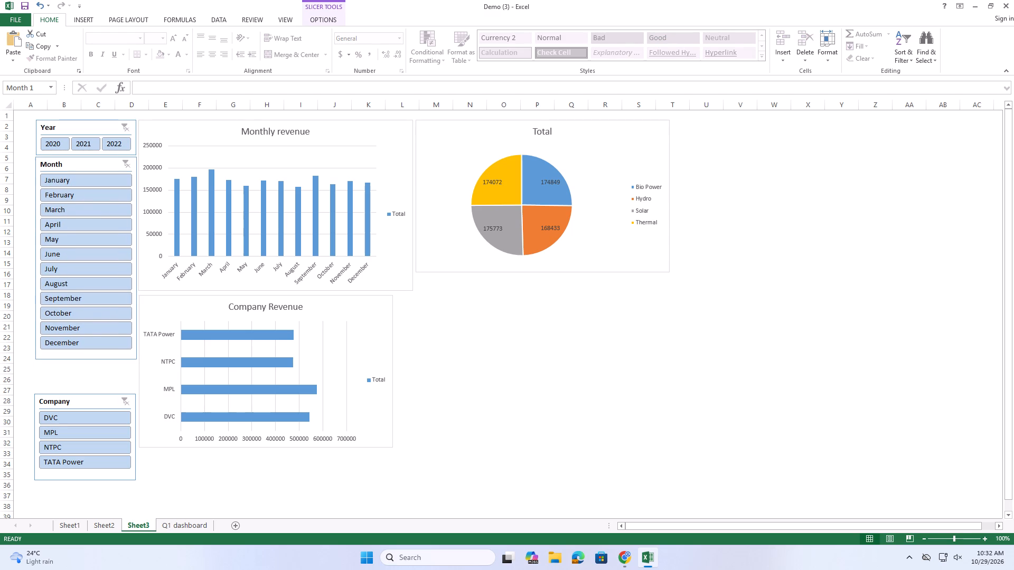
drag(108, 160, 108, 160)
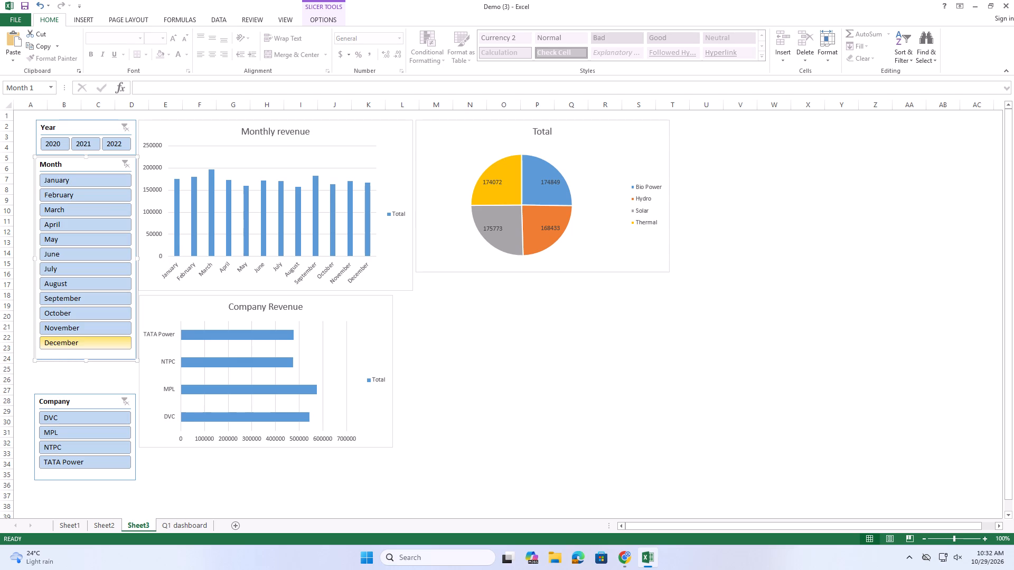
Place the Company slicer directly beneath the Month slicer, its bottom edge level with the Company Revenue chart's bottom edge.
drag(91, 396, 90, 362)
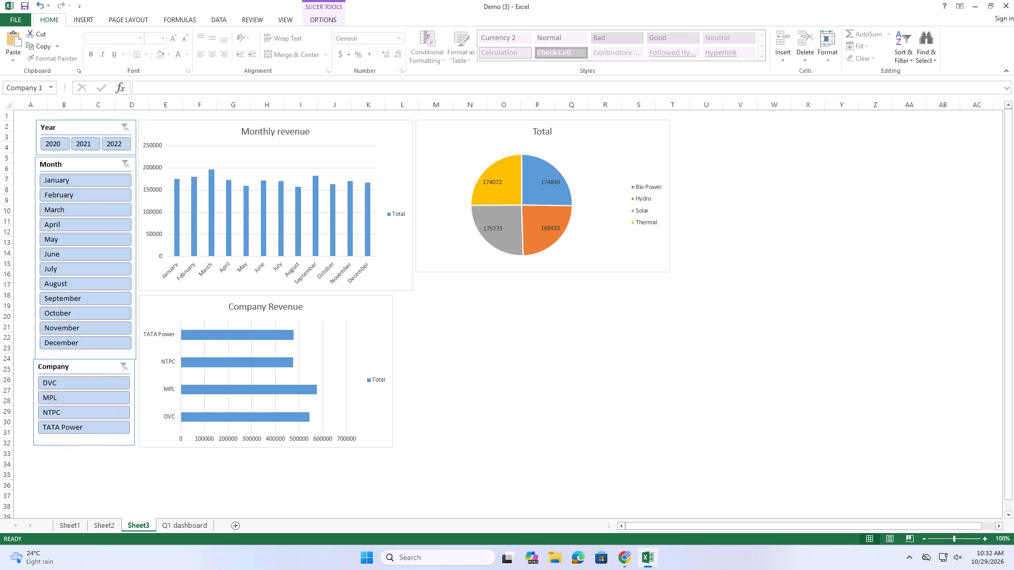
drag(90, 362, 92, 364)
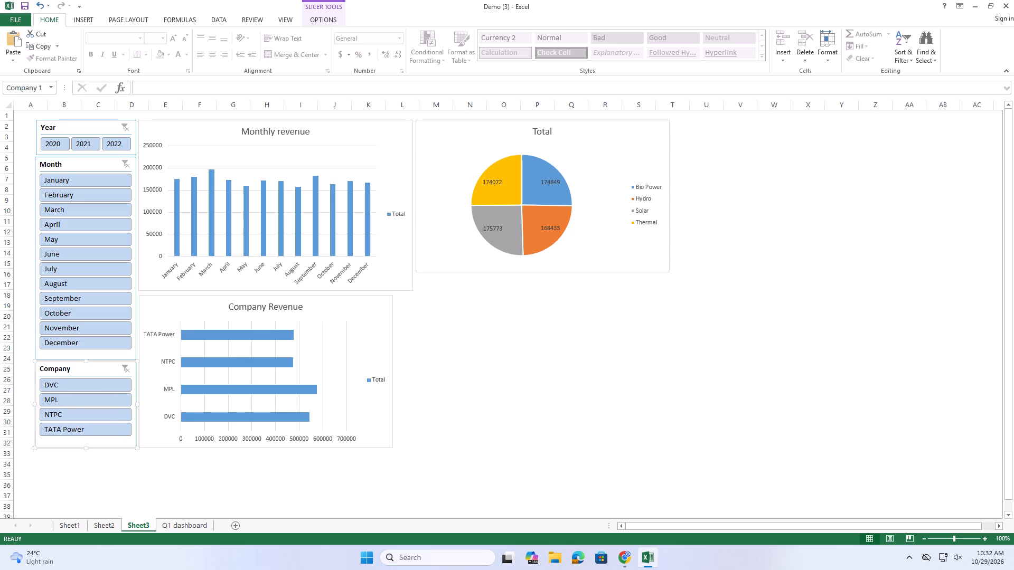
click(413, 348)
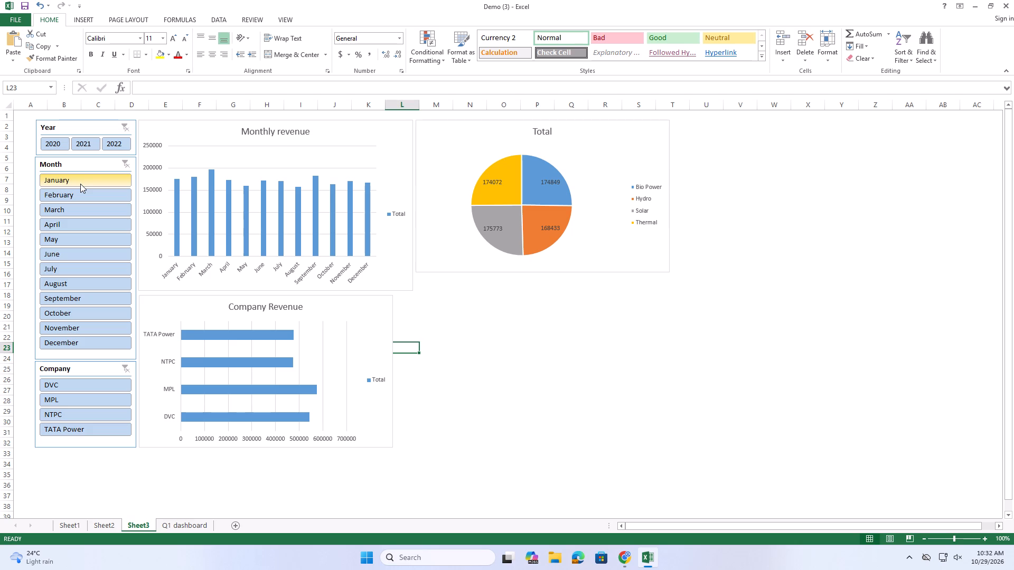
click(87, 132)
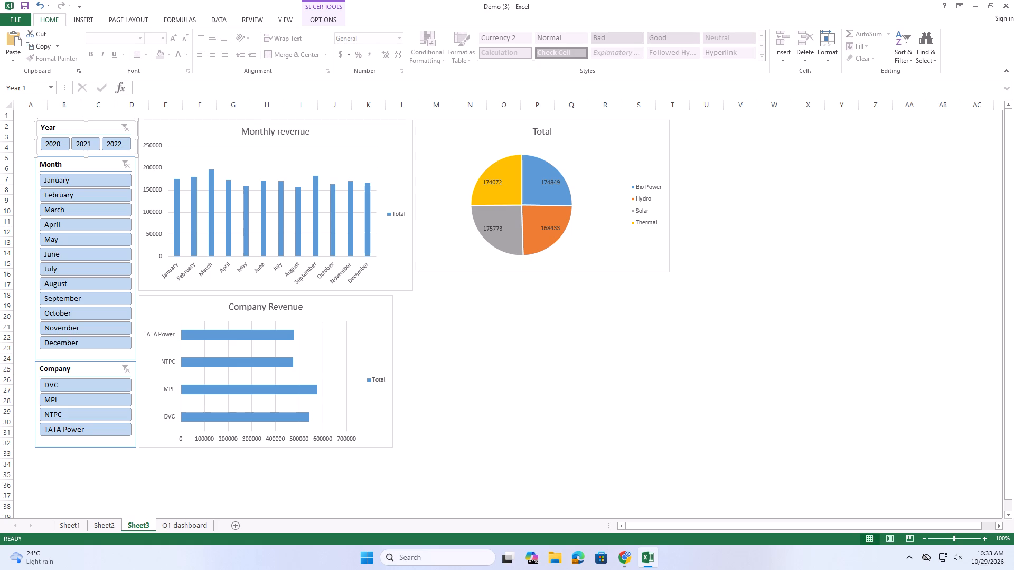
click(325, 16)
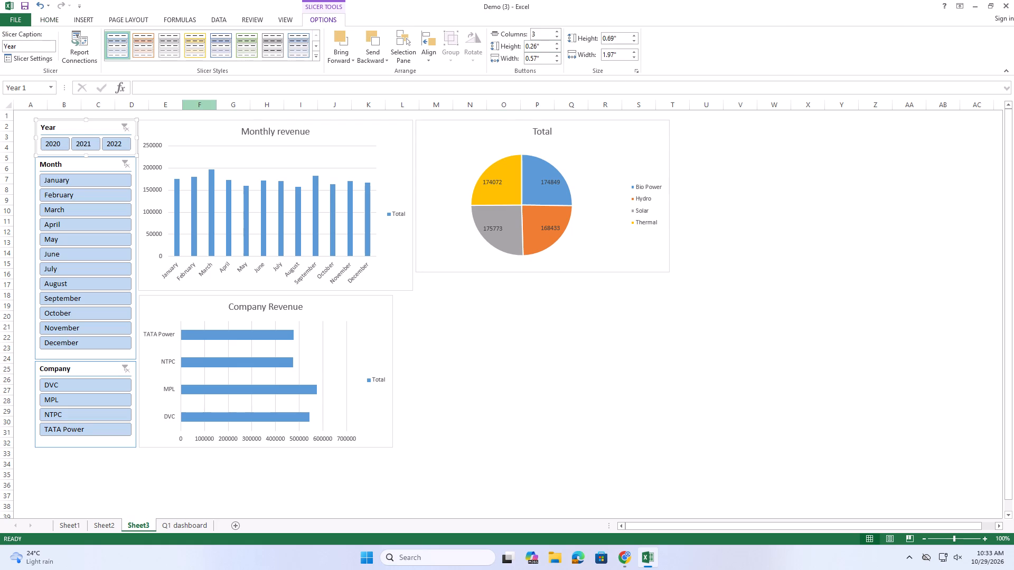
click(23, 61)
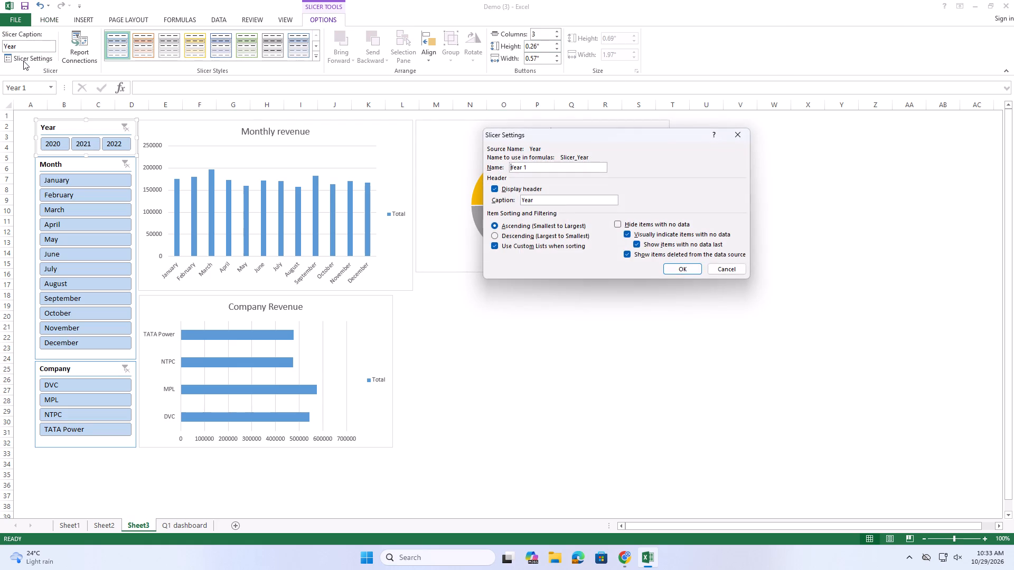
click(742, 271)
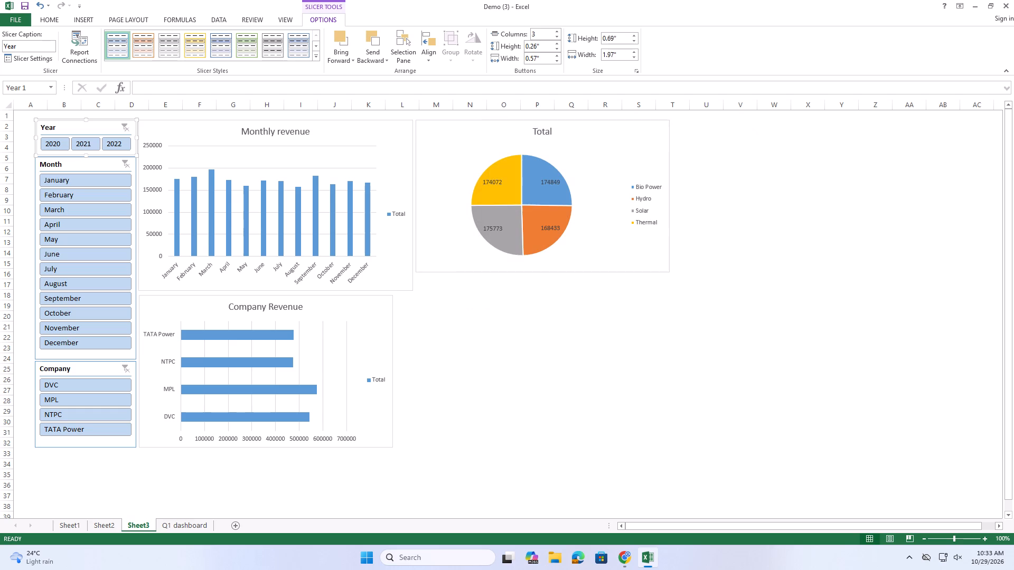
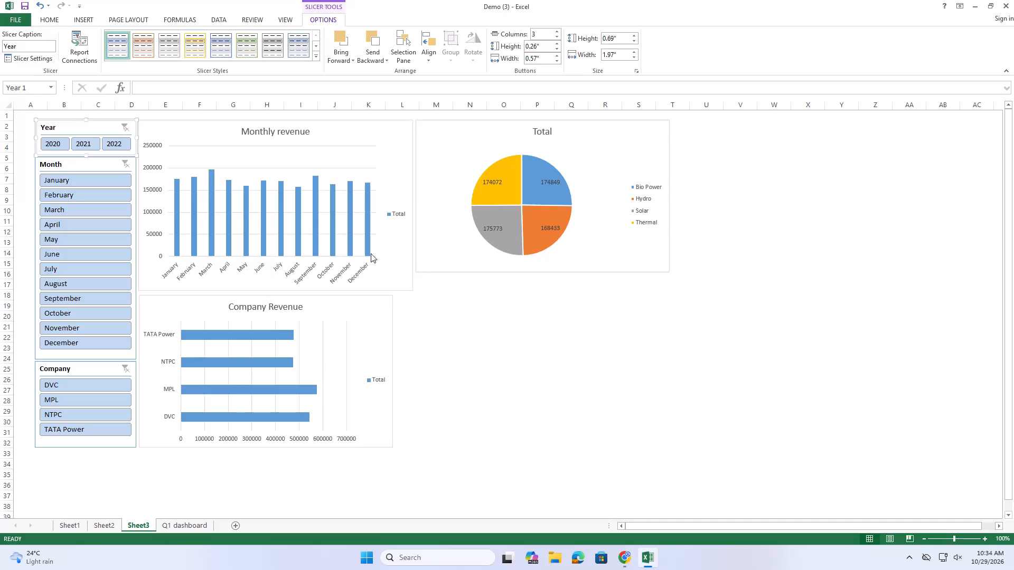
Test the Year slicer by filtering to 2020, 2021 and 2022 in turn, finishing on 2021, and check which charts respond.
click(59, 145)
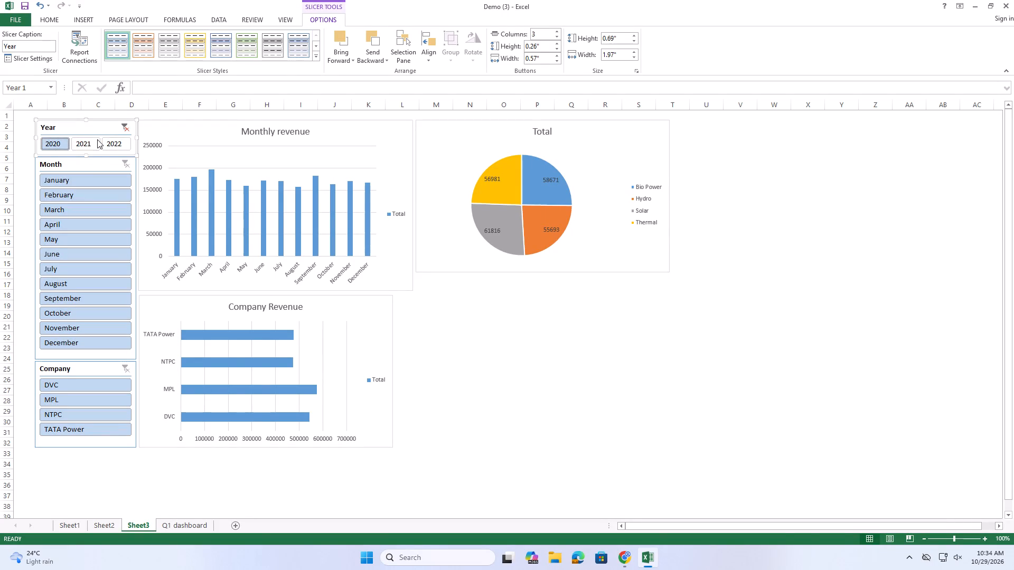
click(97, 139)
click(119, 141)
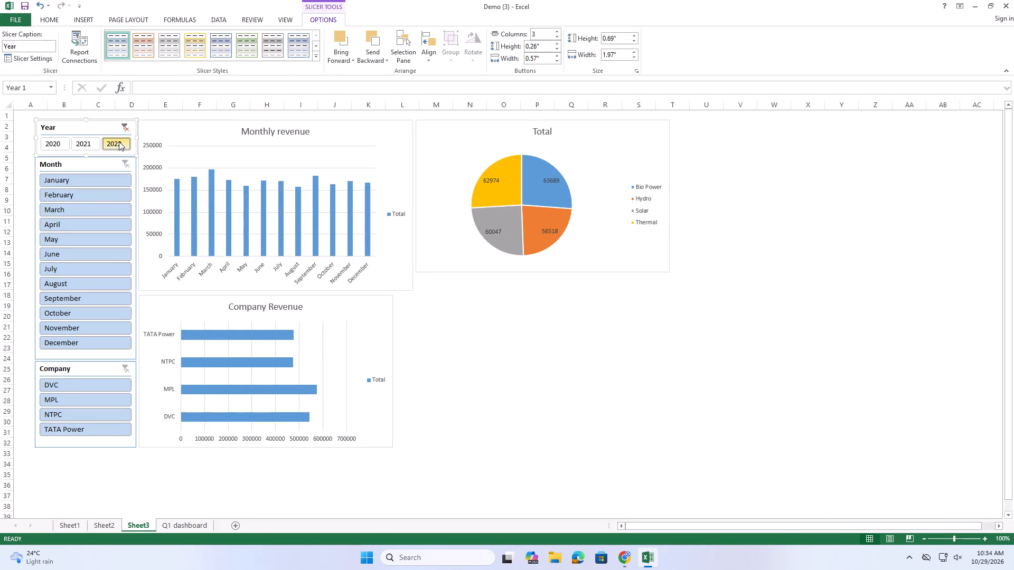
click(51, 146)
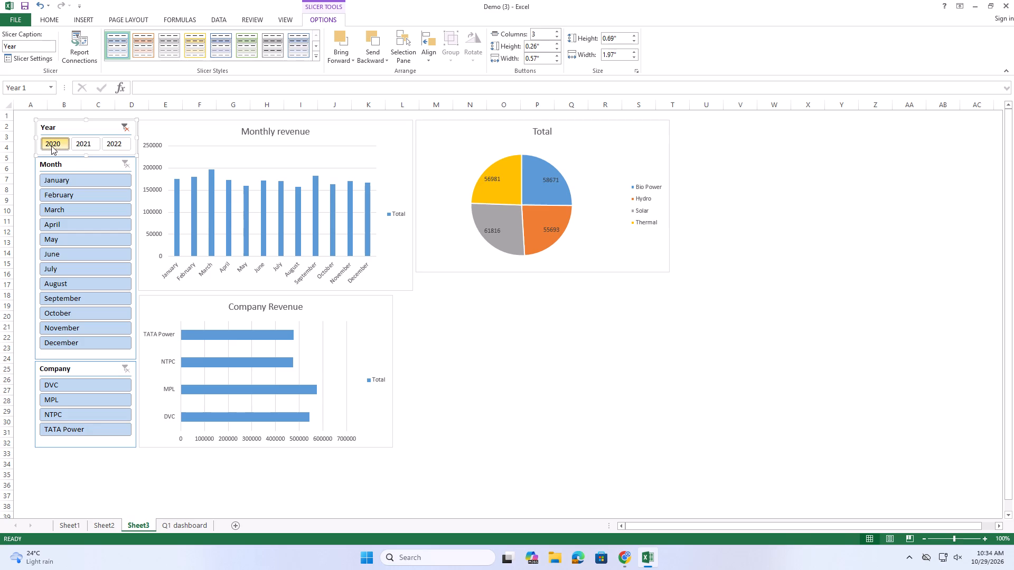
click(182, 153)
click(171, 130)
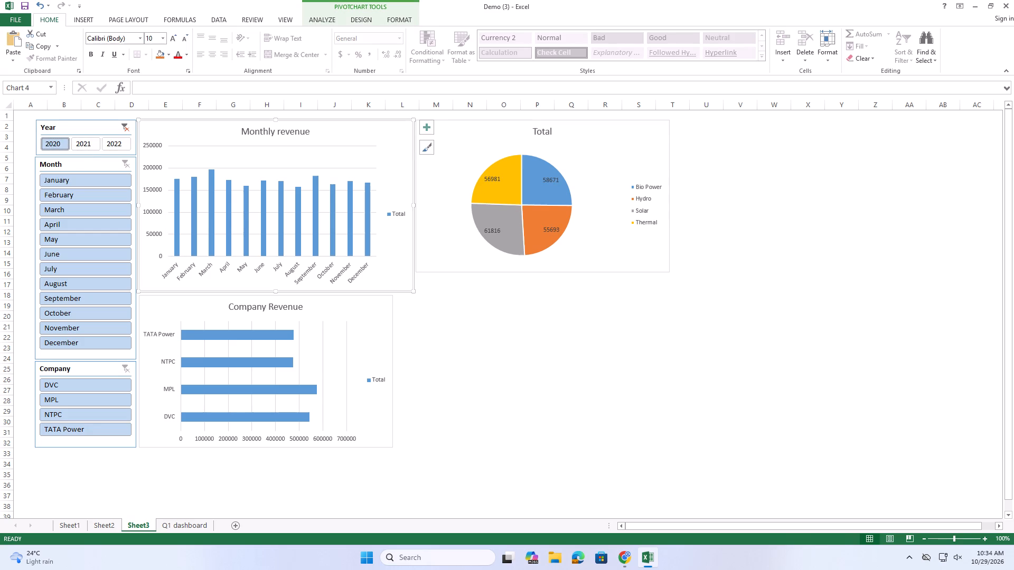
click(87, 147)
click(105, 142)
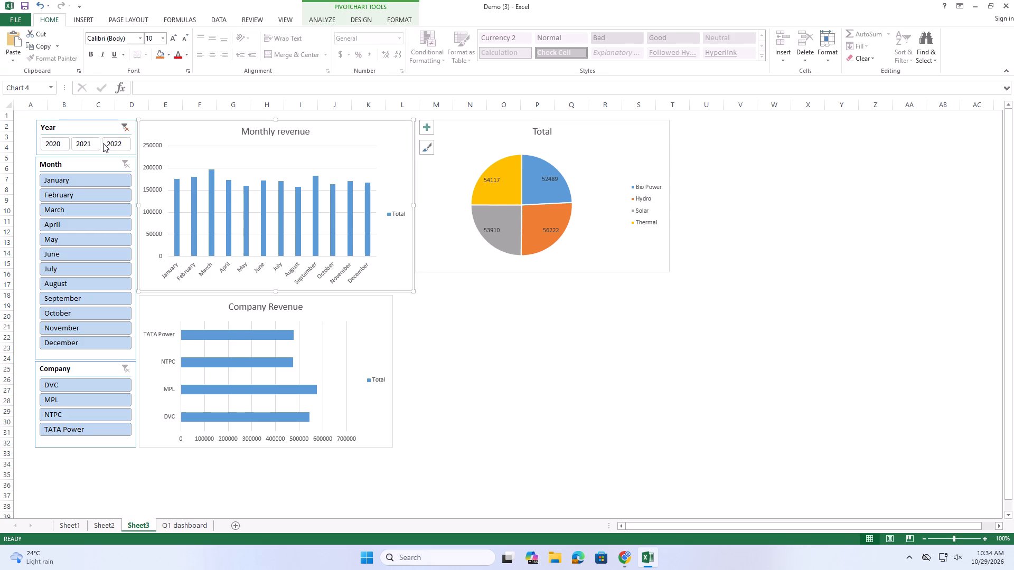
click(89, 147)
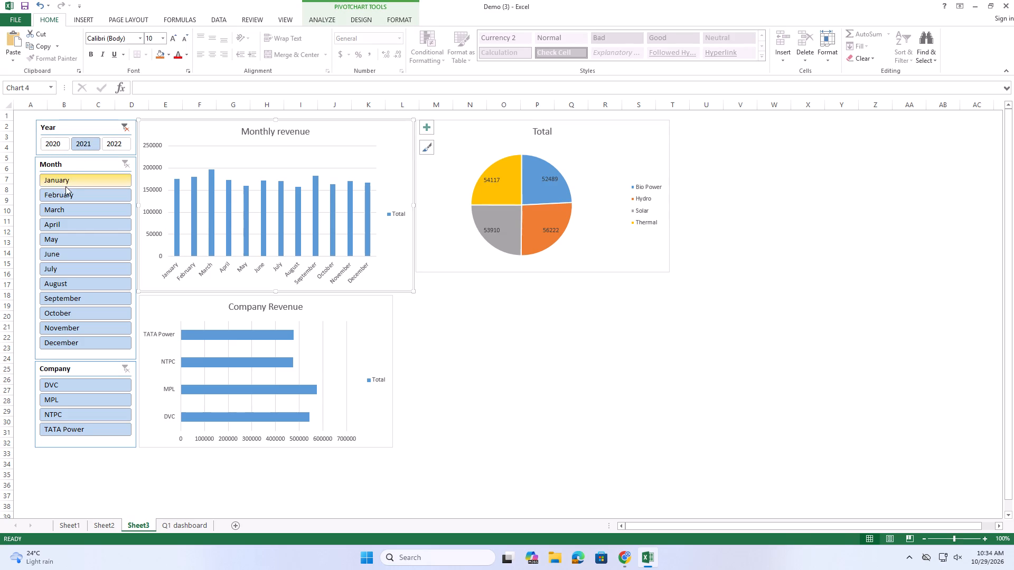
Test the Month slicer within 2021 by trying various months from January onward, finishing on July, and check the charts' response.
click(67, 183)
click(66, 206)
click(68, 233)
click(73, 244)
click(74, 261)
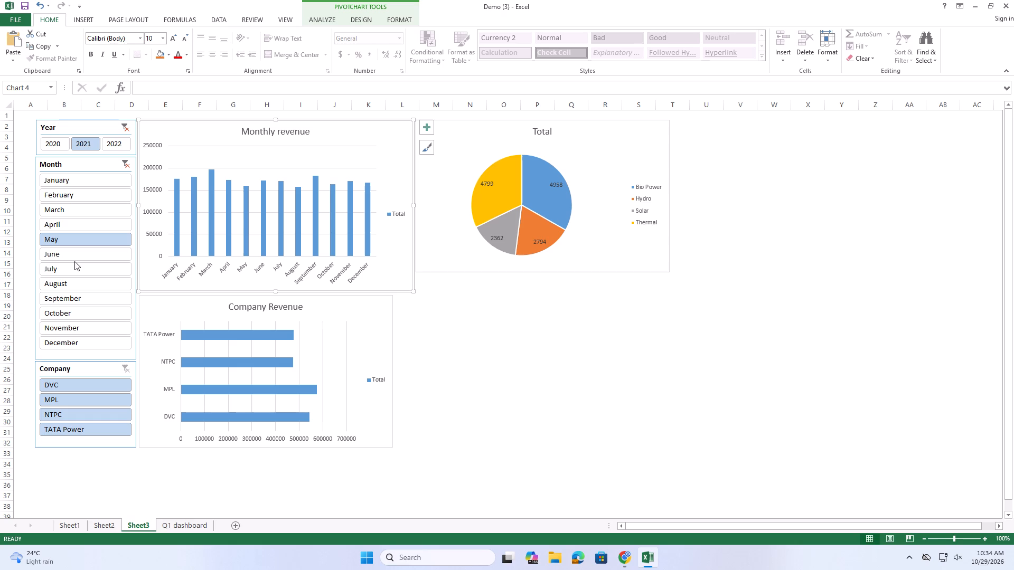
click(81, 277)
click(76, 293)
click(87, 277)
click(84, 268)
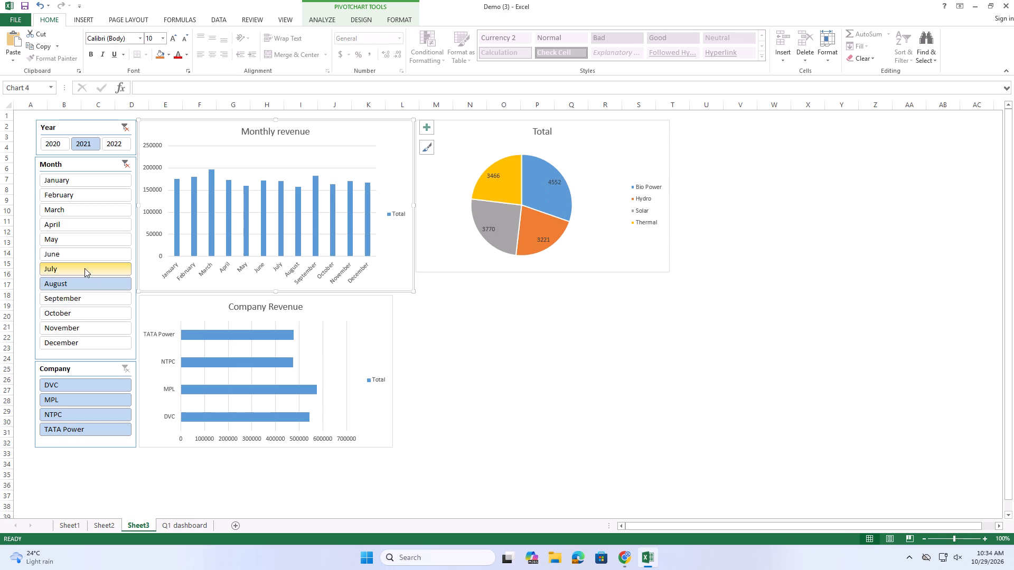
click(83, 258)
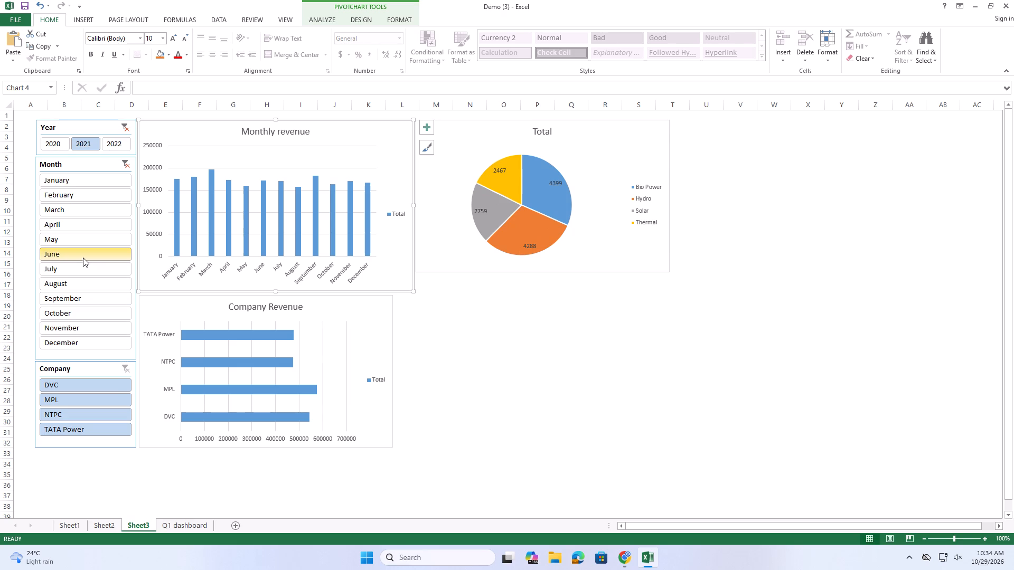
click(78, 238)
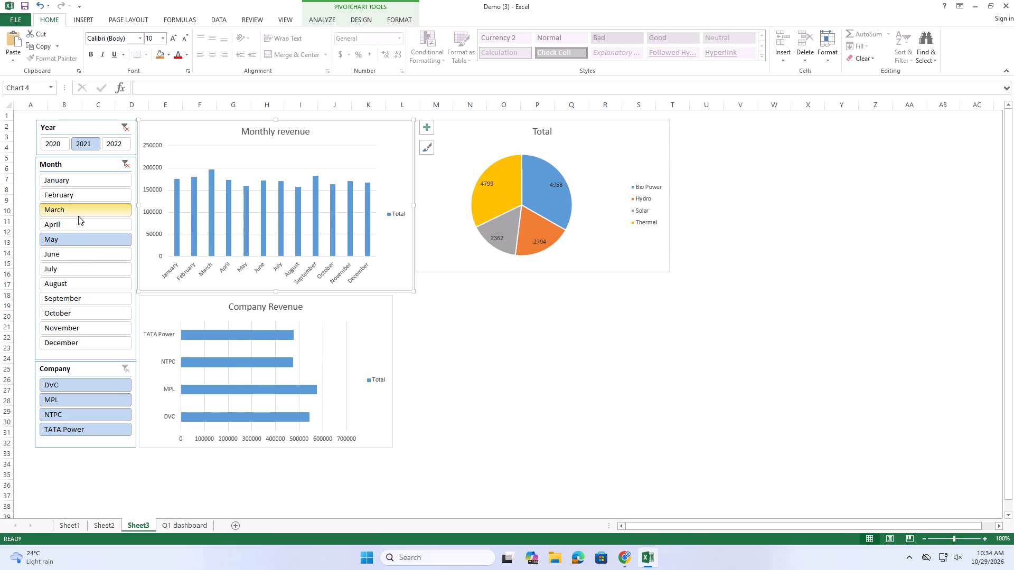
click(78, 216)
click(82, 205)
click(91, 241)
click(88, 260)
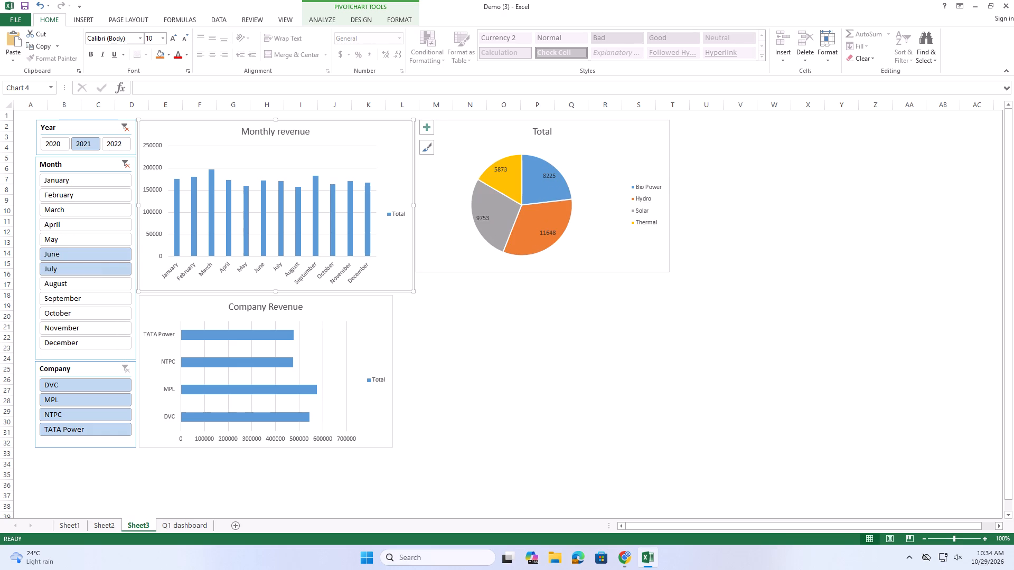
click(83, 270)
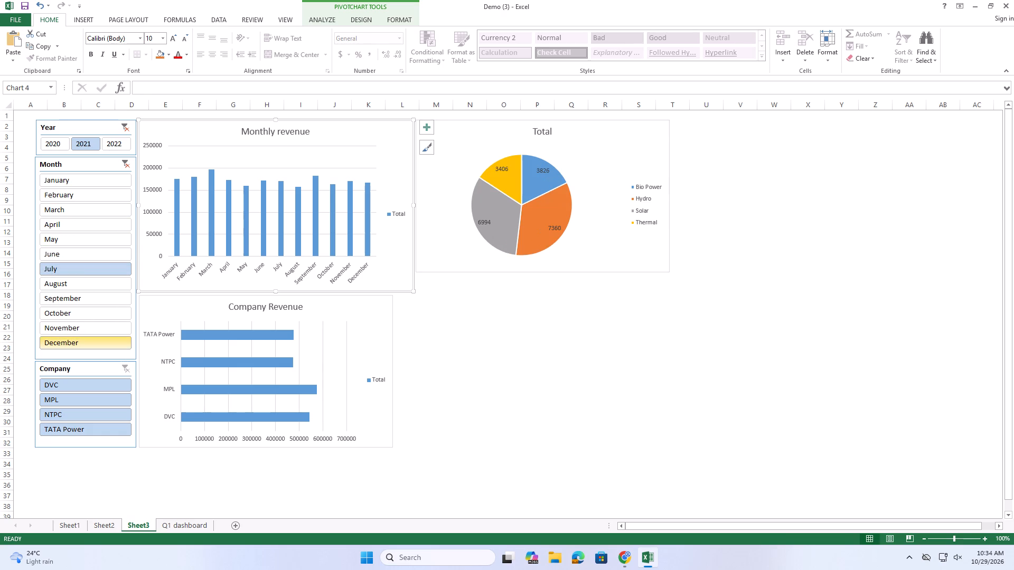
click(78, 268)
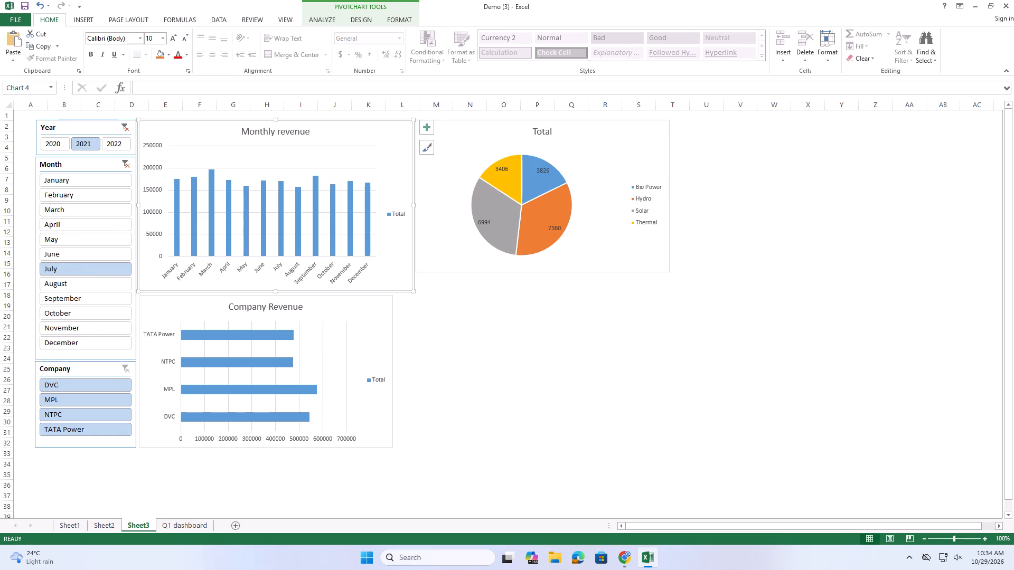
Test the Company slicer by filtering to DVC, NTPC and MPL in turn, and check the charts' response.
click(64, 394)
click(66, 387)
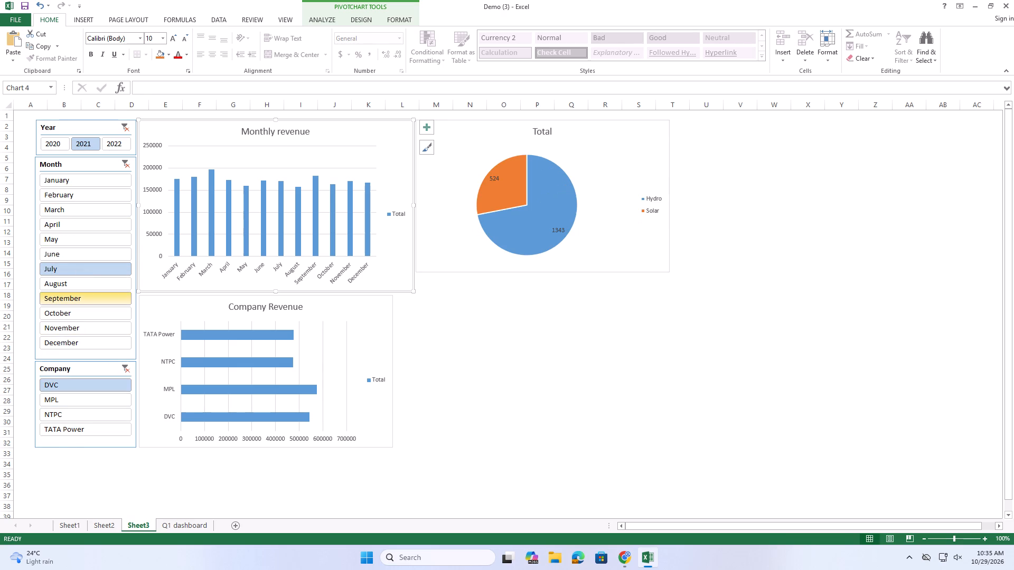
click(96, 417)
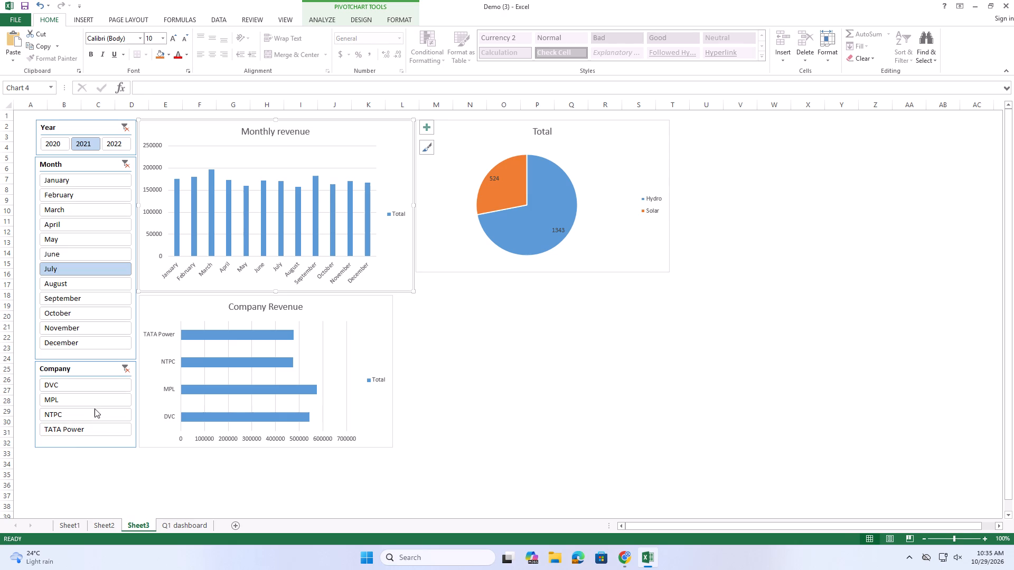
click(94, 405)
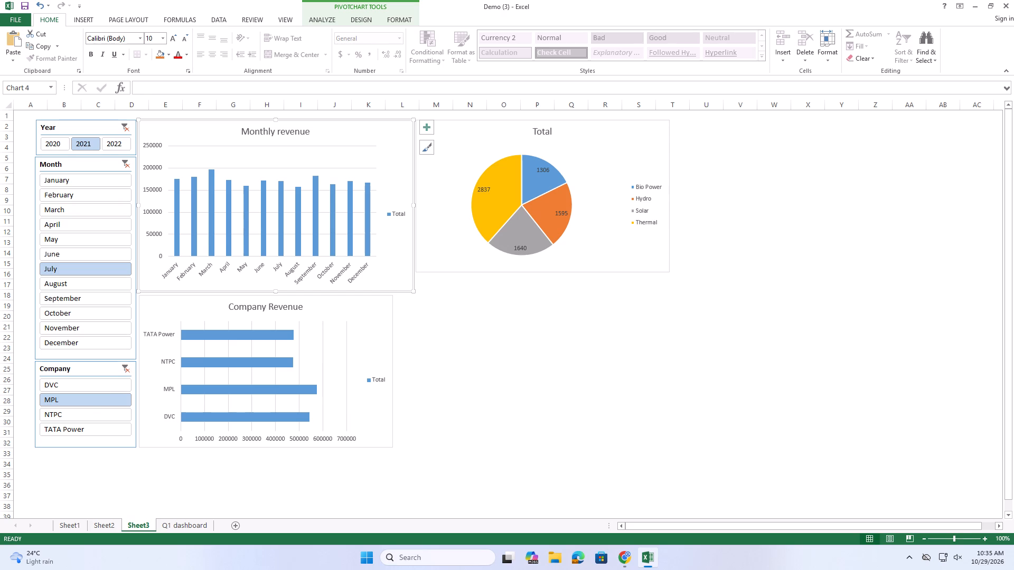
Switch the Year slicer among 2020, 2021 and 2022 with July and MPL selected, finishing on 2021, and compare the charts.
click(115, 142)
click(57, 147)
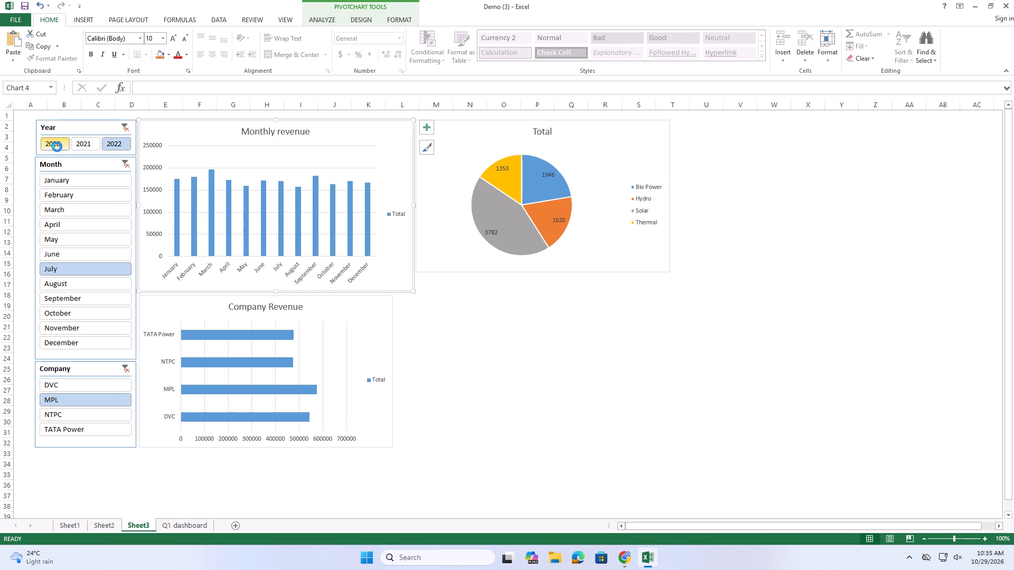
click(70, 143)
click(92, 140)
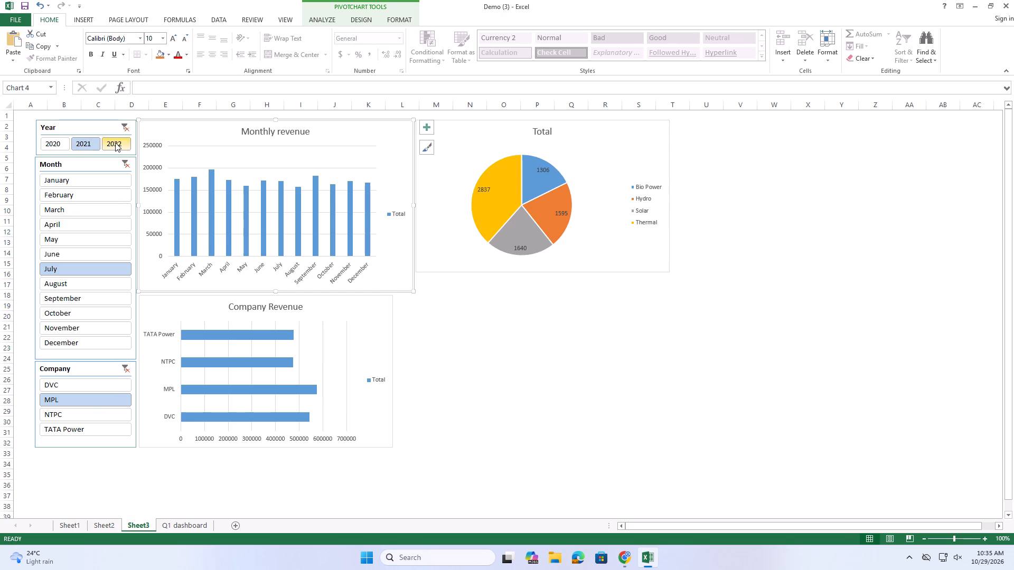
click(115, 142)
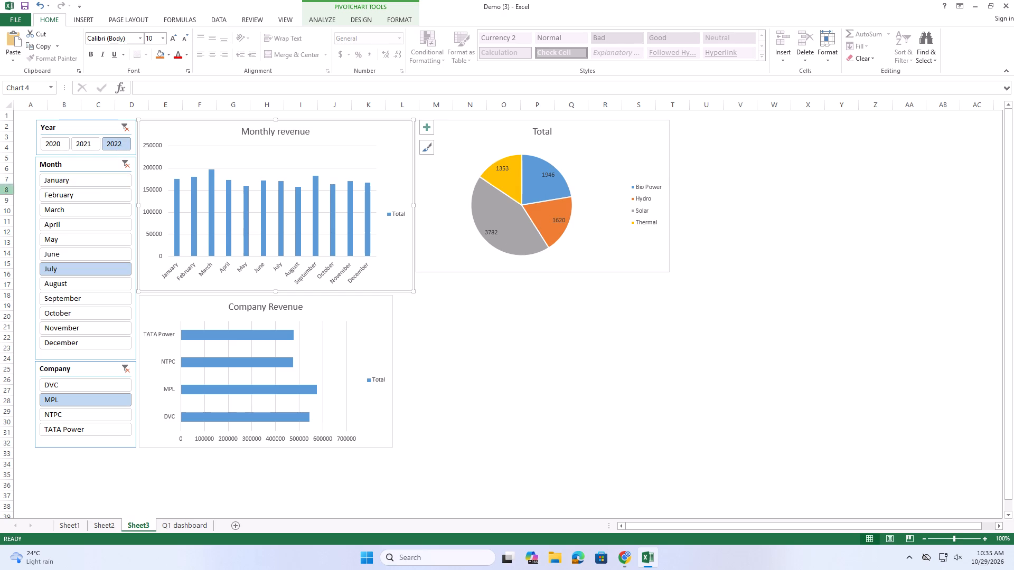
click(448, 146)
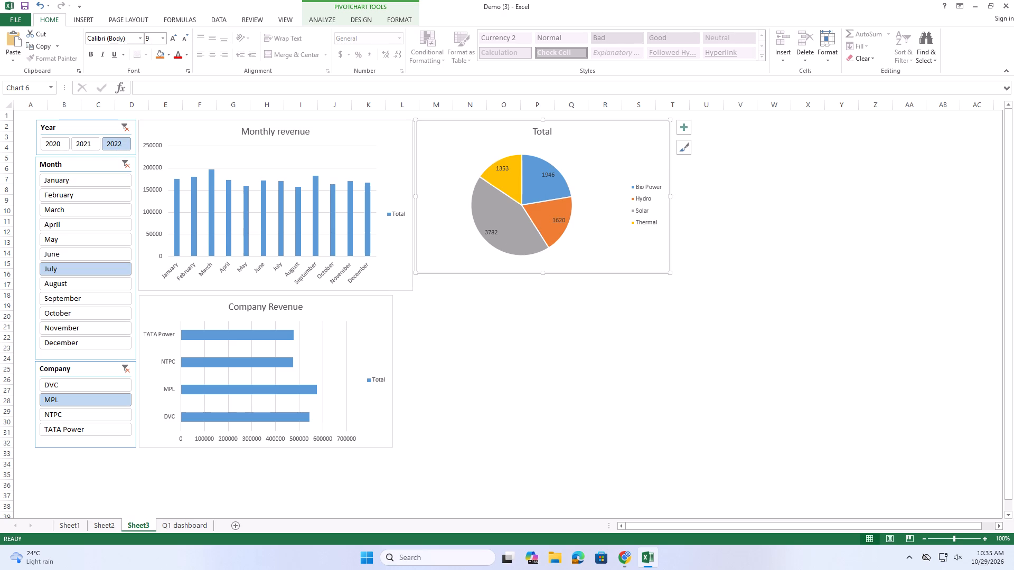
click(90, 139)
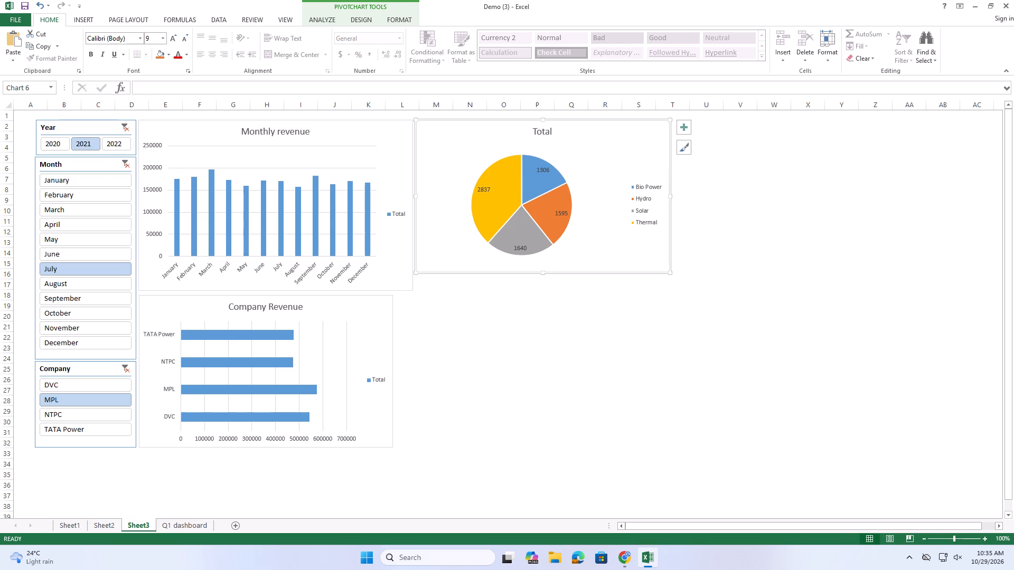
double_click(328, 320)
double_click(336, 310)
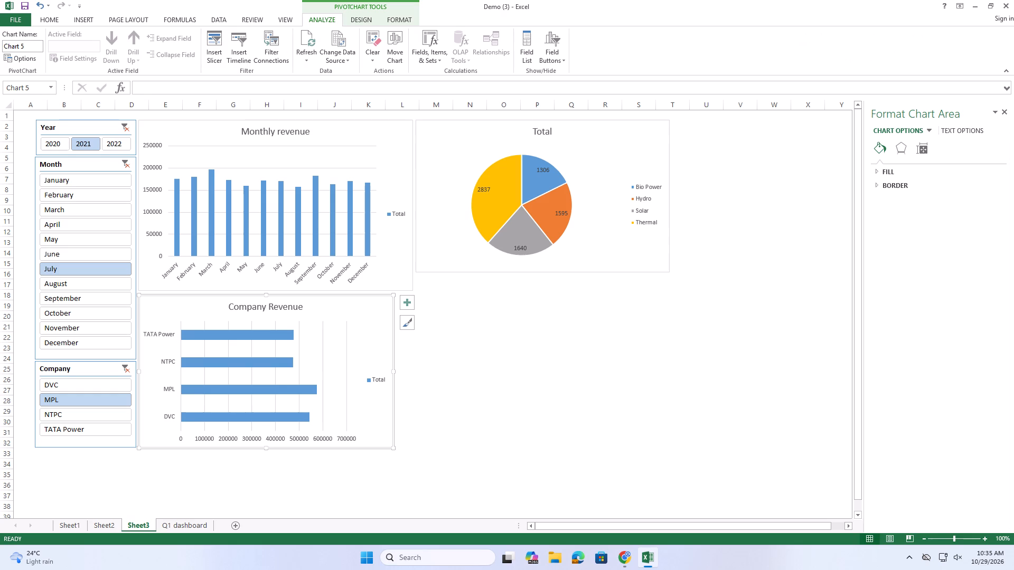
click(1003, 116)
Filter to 2022, try several months before settling on March, and switch the company to DVC and NTPC to compare the charts.
click(112, 140)
click(101, 174)
click(89, 199)
click(77, 233)
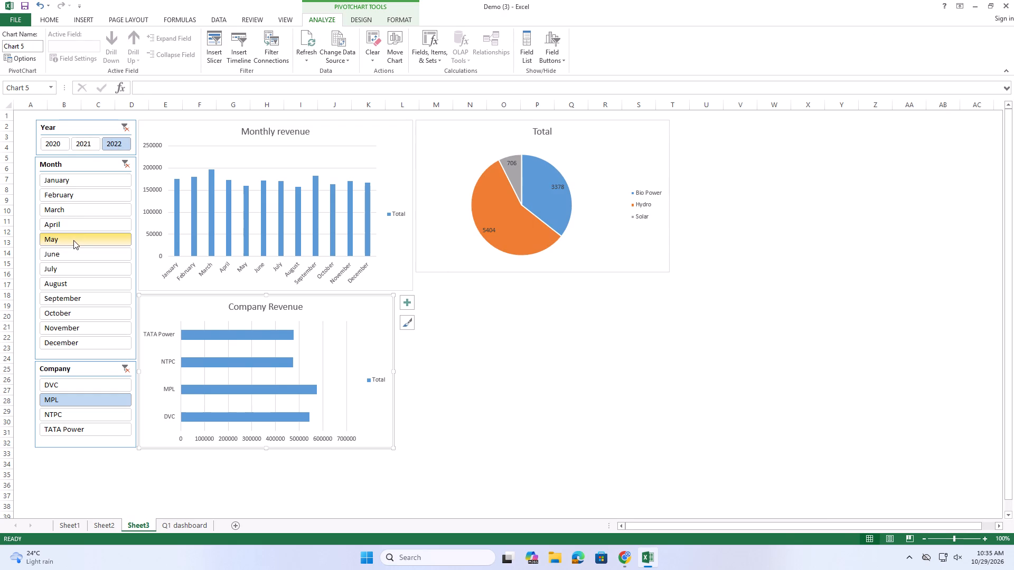
click(73, 240)
click(71, 247)
click(55, 253)
click(66, 211)
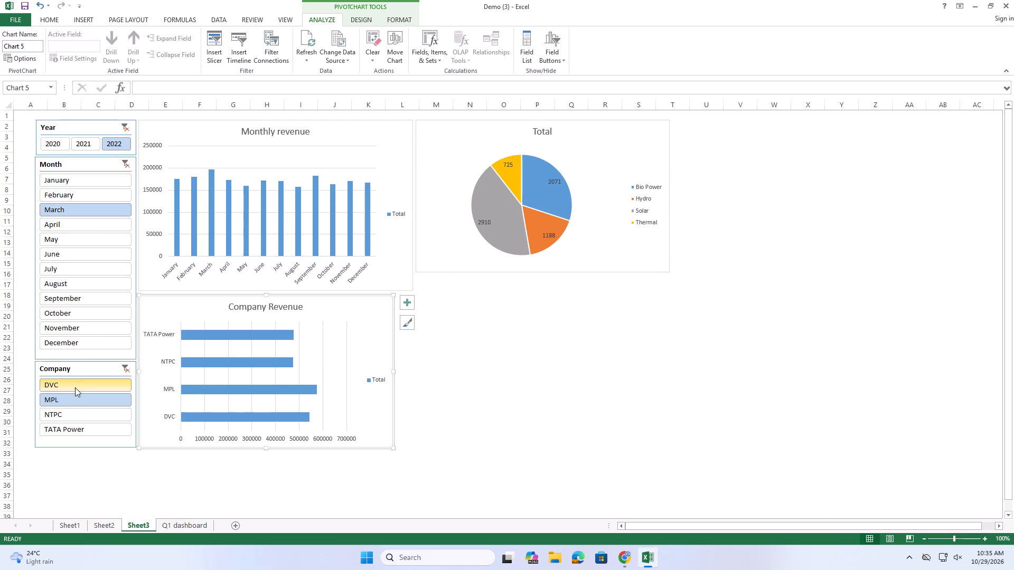
click(75, 387)
click(67, 411)
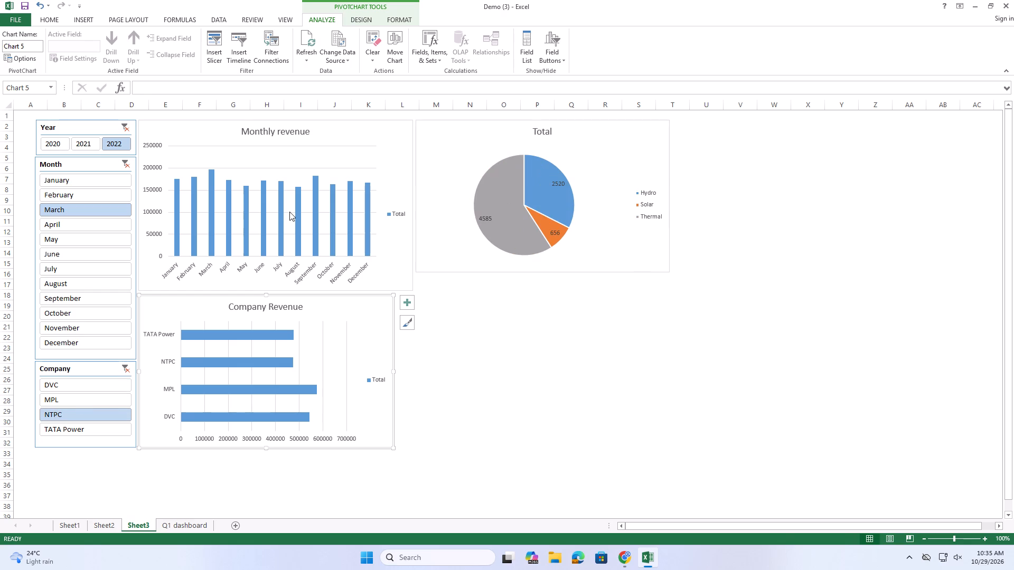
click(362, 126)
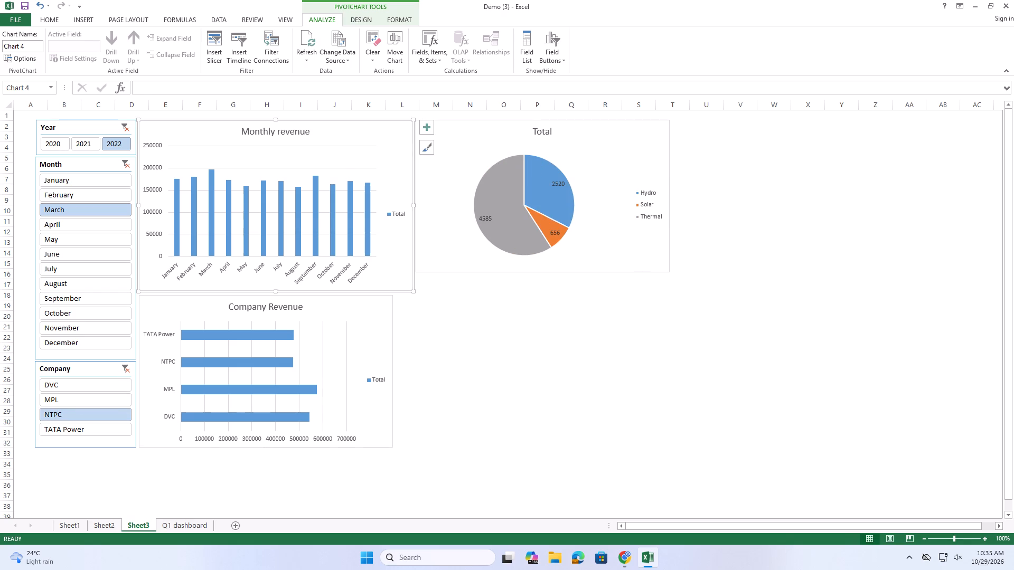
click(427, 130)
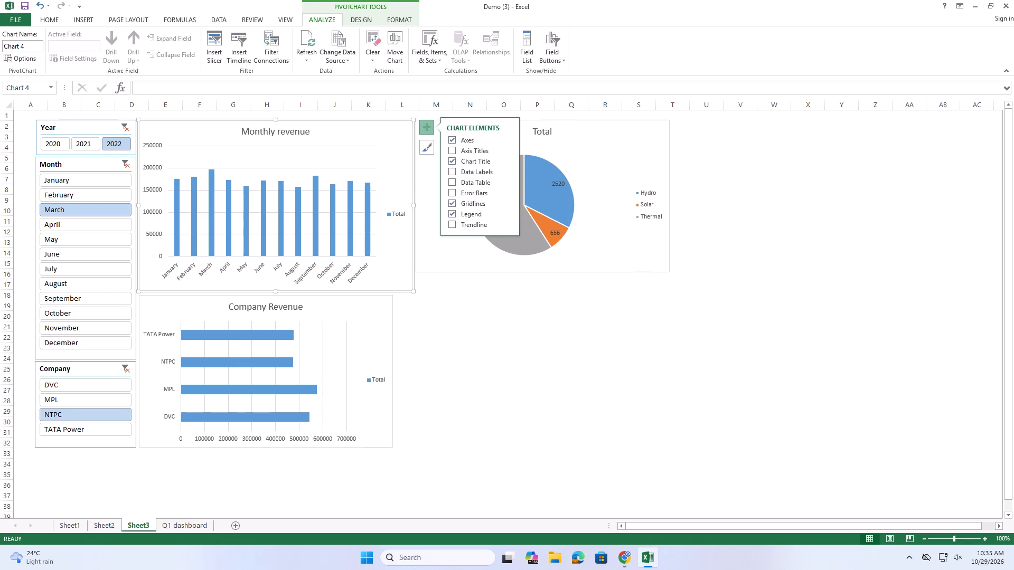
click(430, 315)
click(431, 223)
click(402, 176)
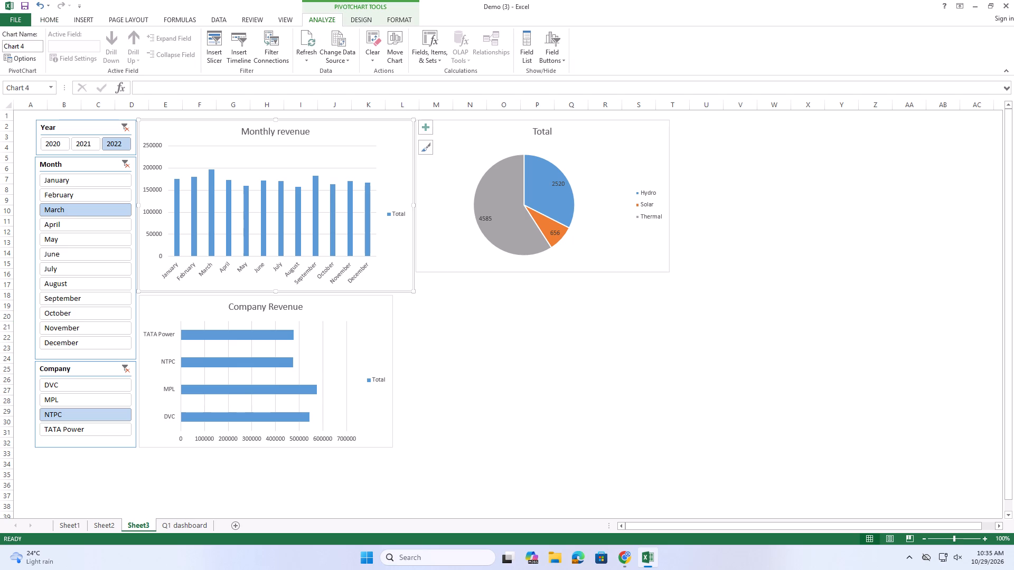
Filter the Month slicer to August and then June to check whether the Company Revenue chart responds.
click(154, 303)
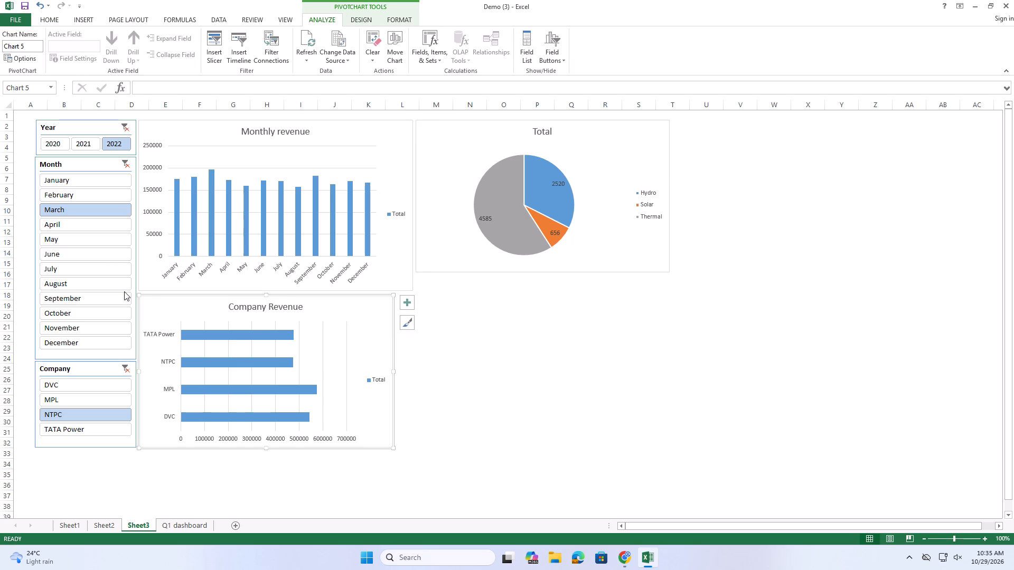
click(115, 288)
click(104, 258)
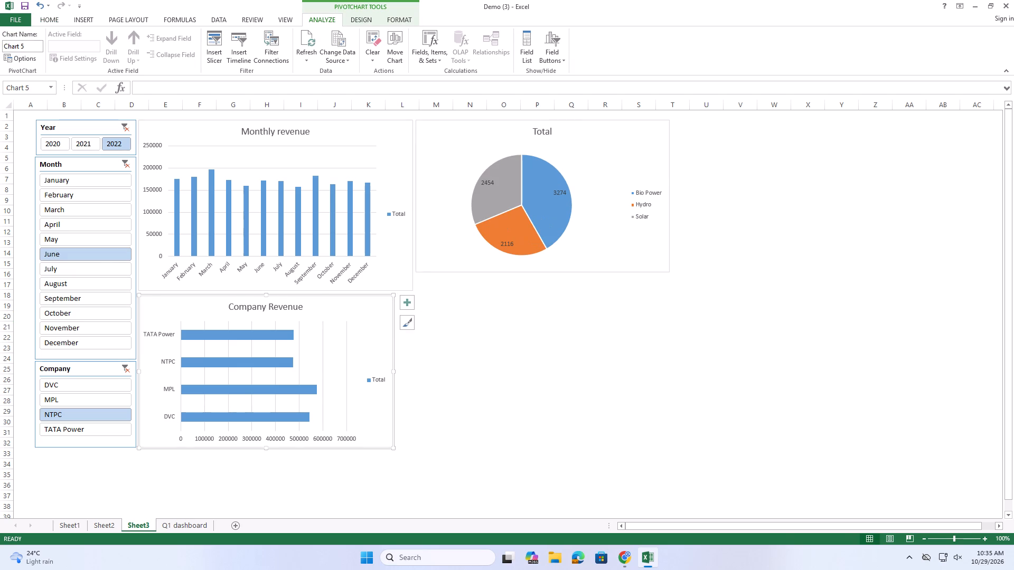
click(609, 376)
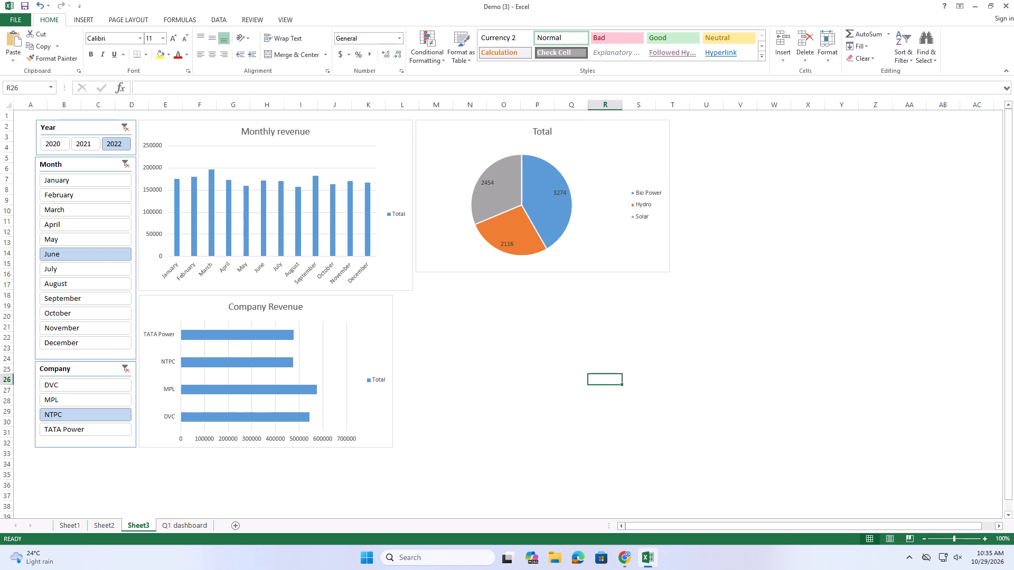
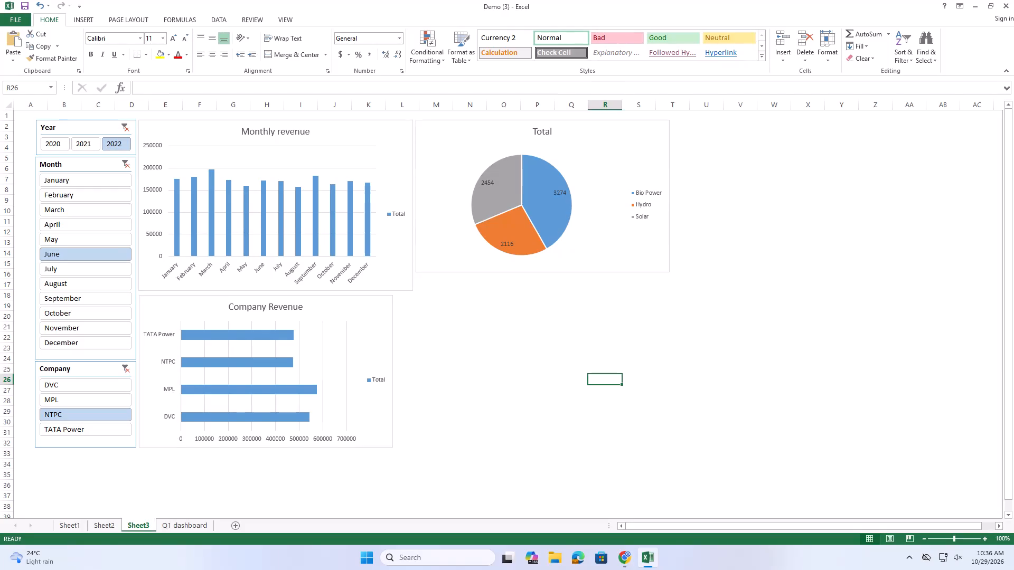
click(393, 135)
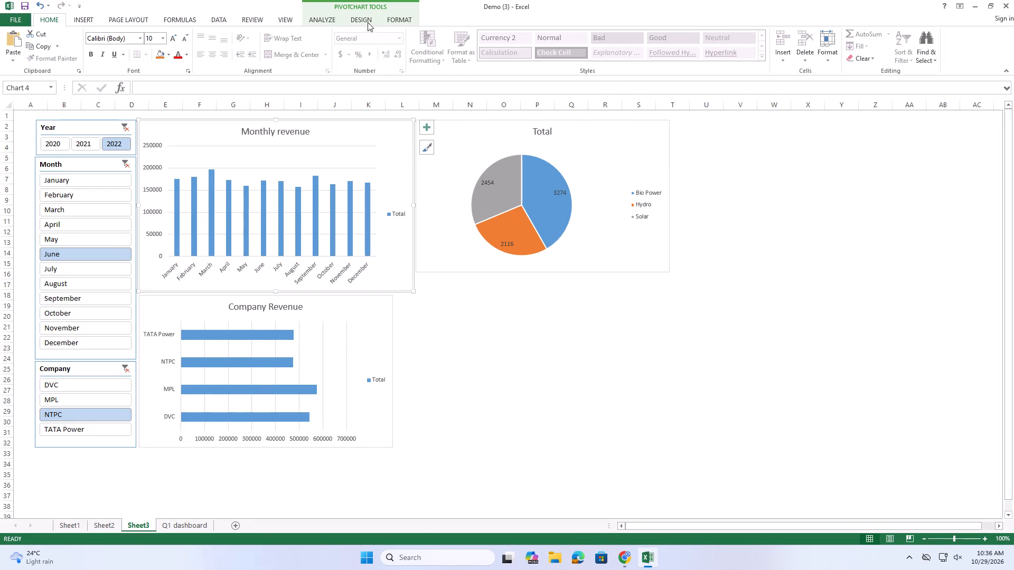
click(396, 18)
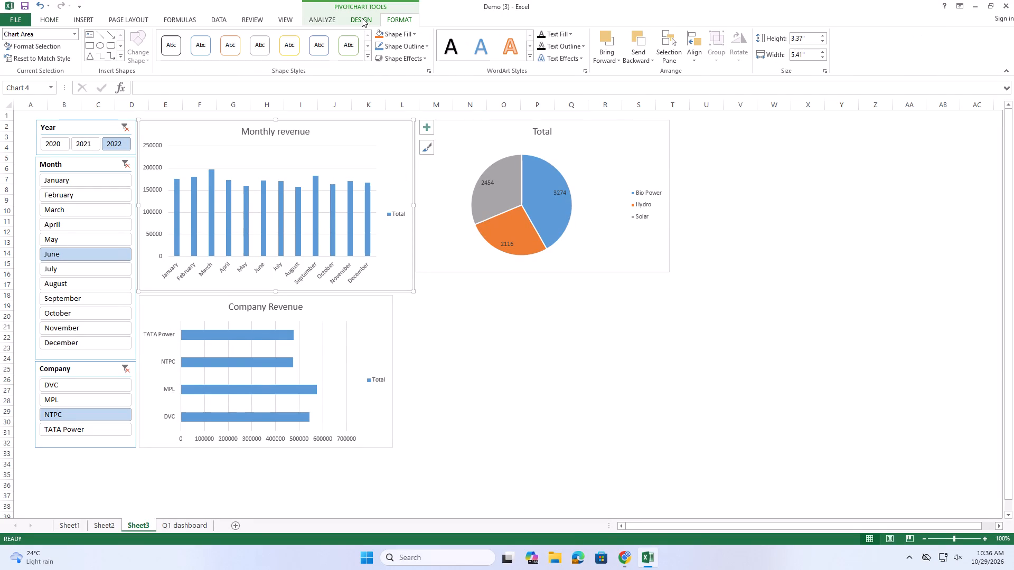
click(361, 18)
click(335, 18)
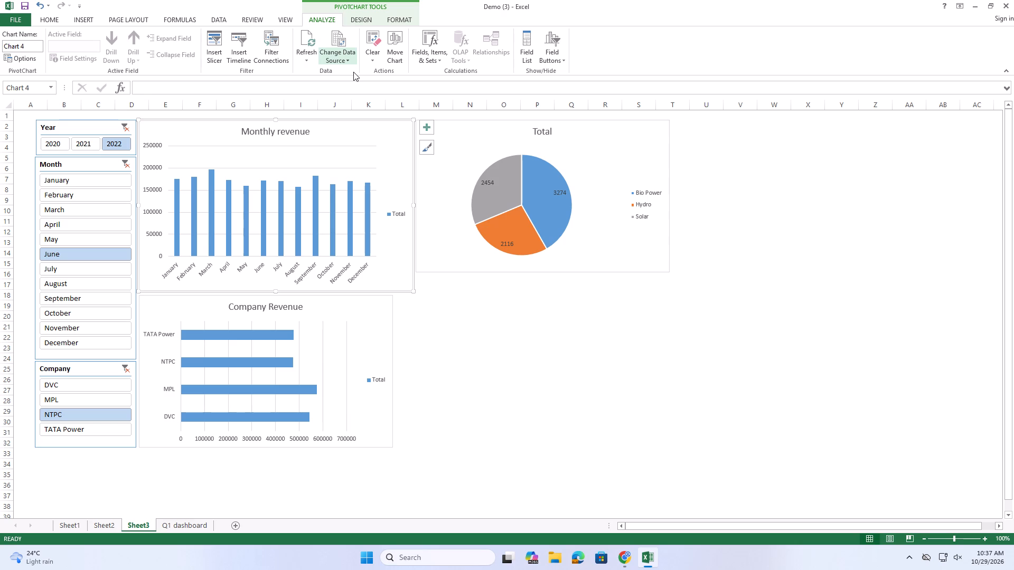
Clear the filters from the Year, Month and Company slicers.
click(129, 132)
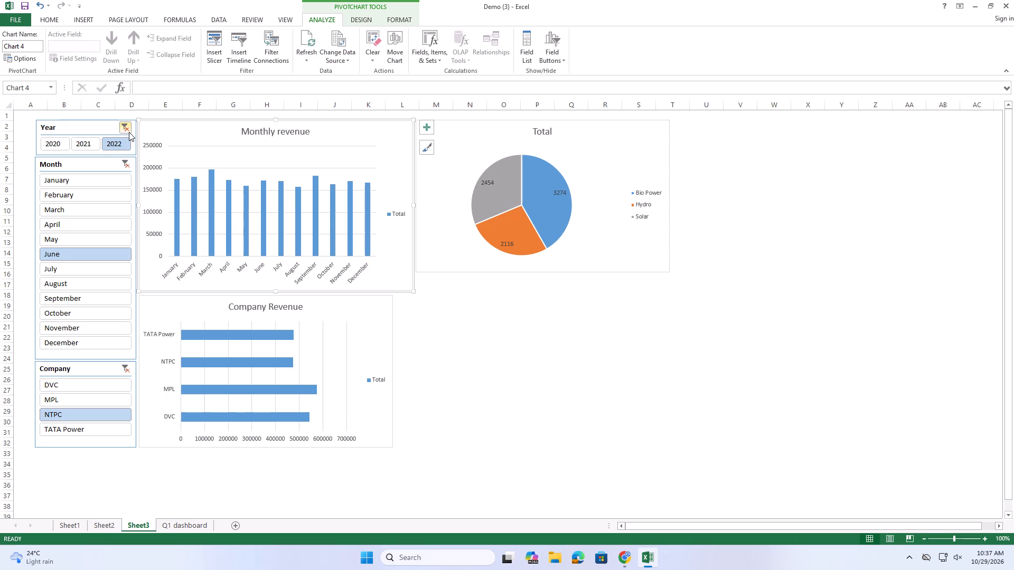
click(127, 163)
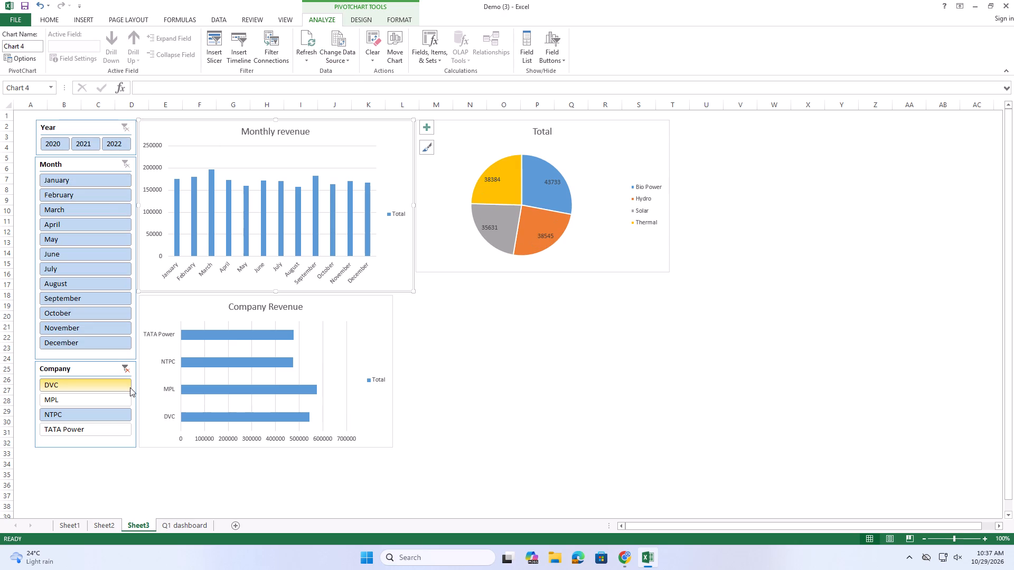
click(127, 373)
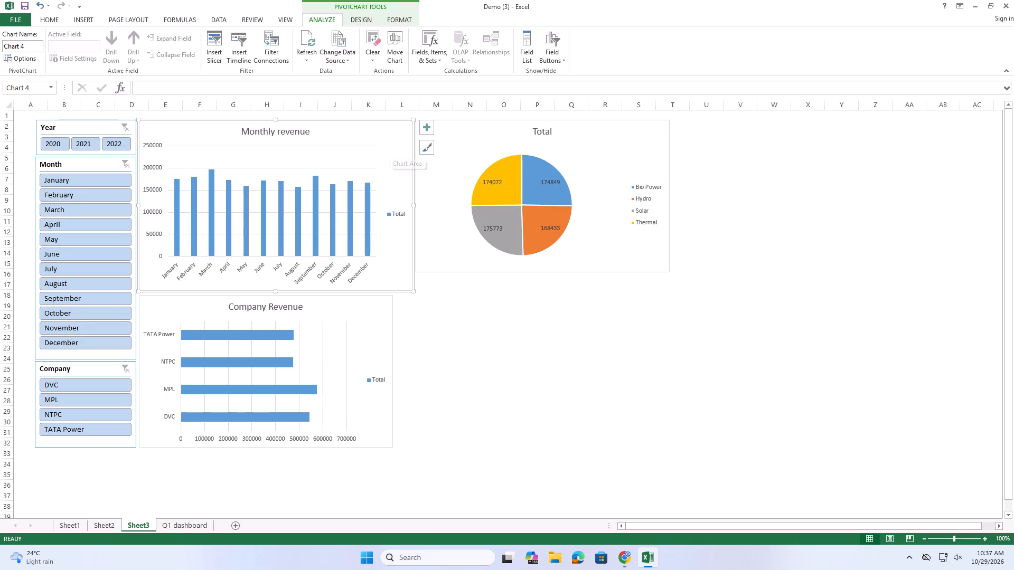
click(389, 144)
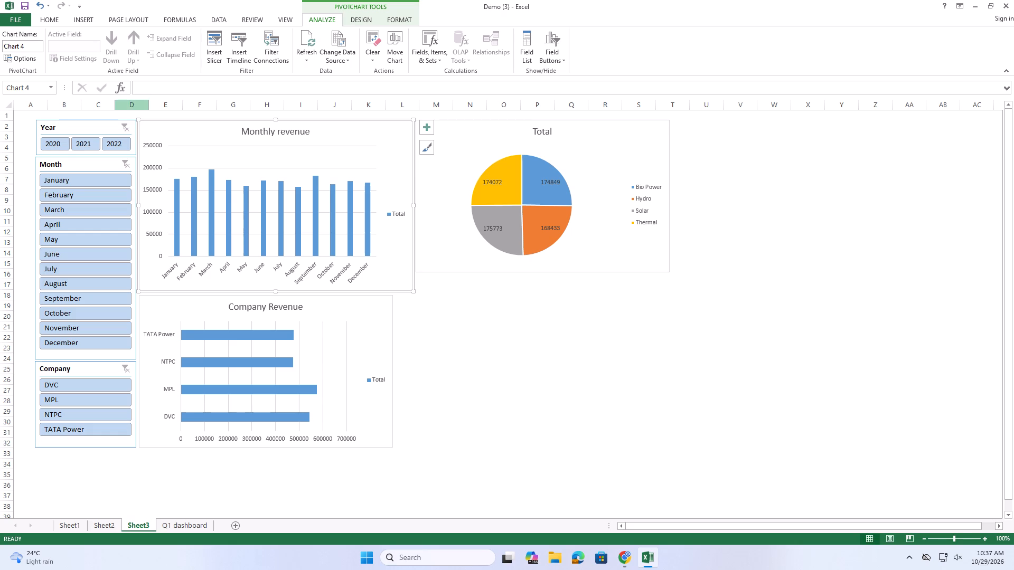
Connect the Year slicer to PivotTable1, PivotTable2 and PivotTable4 in addition to PivotTable6.
right_click(84, 126)
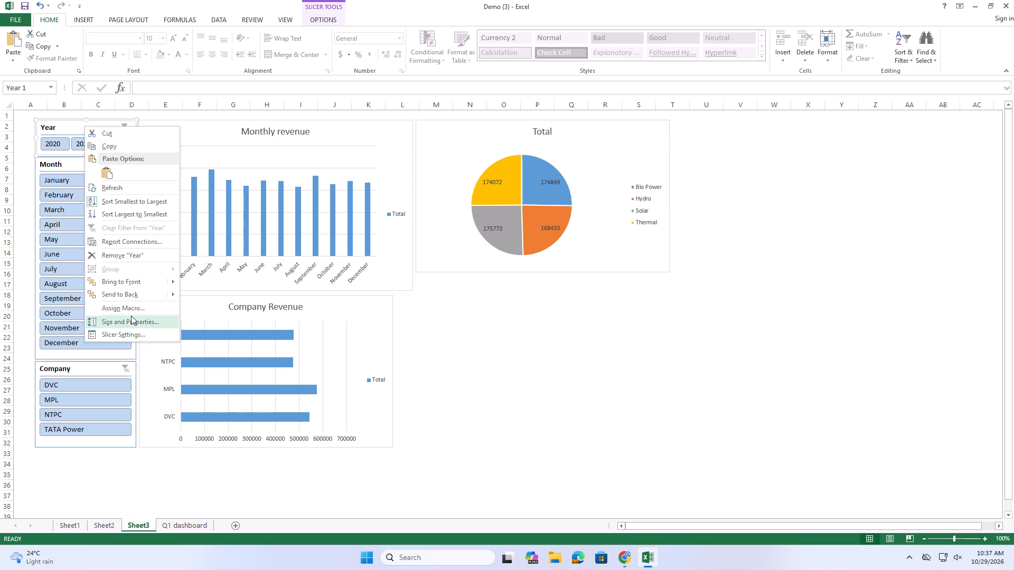
click(137, 246)
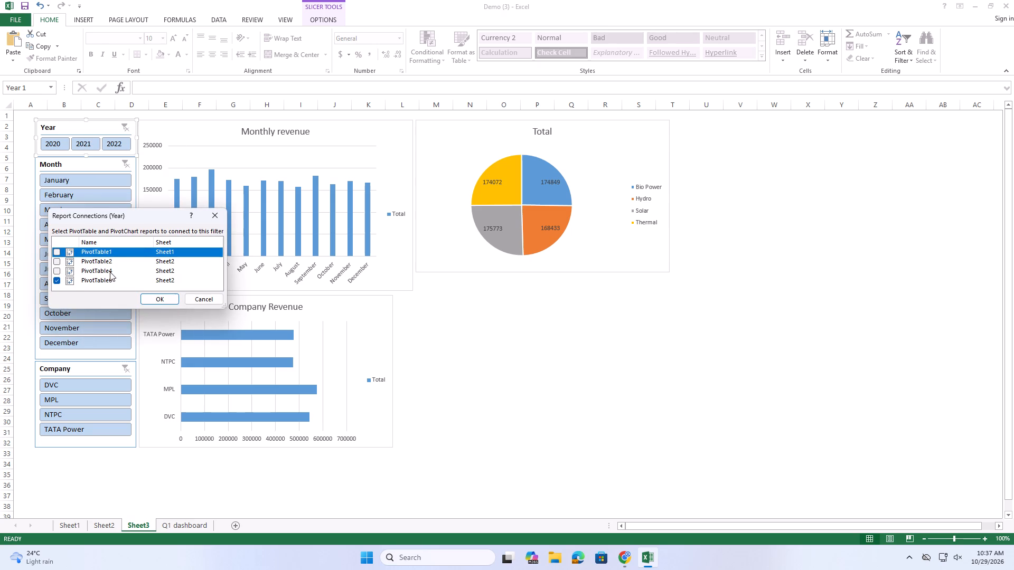
scroll(113, 273, down, 2)
scroll(115, 273, up, 7)
click(56, 259)
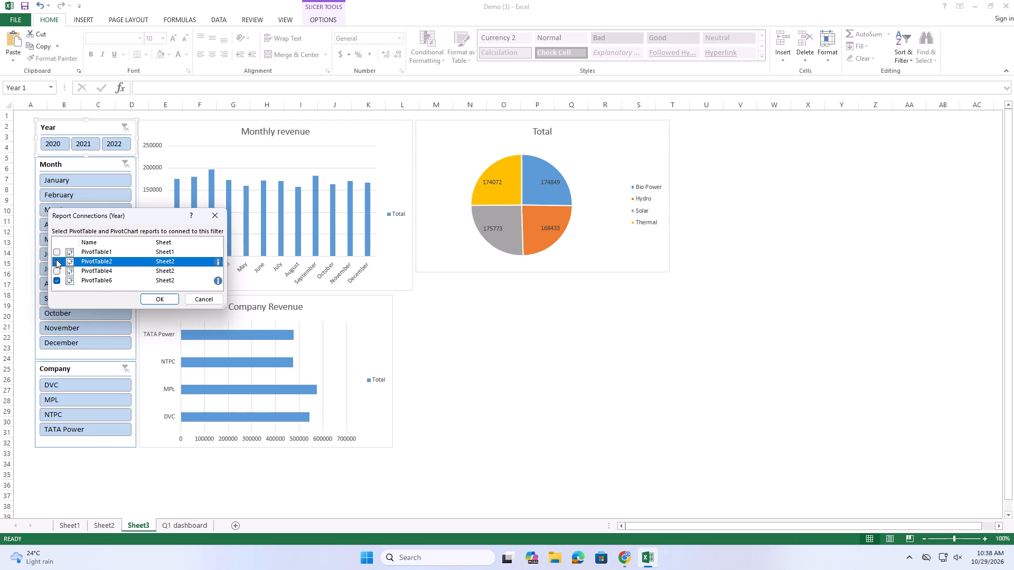
click(53, 267)
click(58, 252)
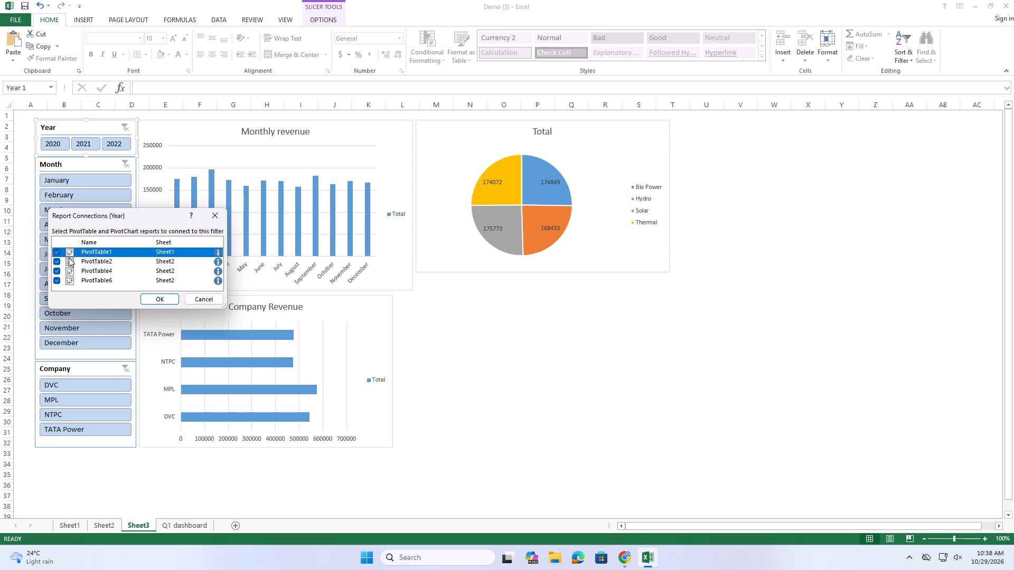
click(163, 299)
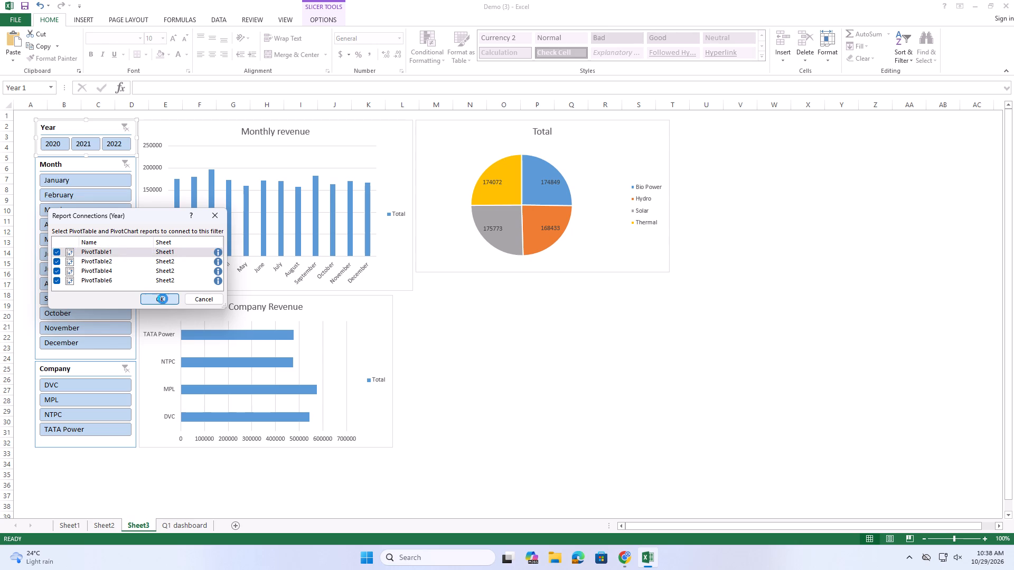
Test the Year slicer on 2020, 2021 and 2022 to check all three charts' response, and clear its filter.
click(55, 146)
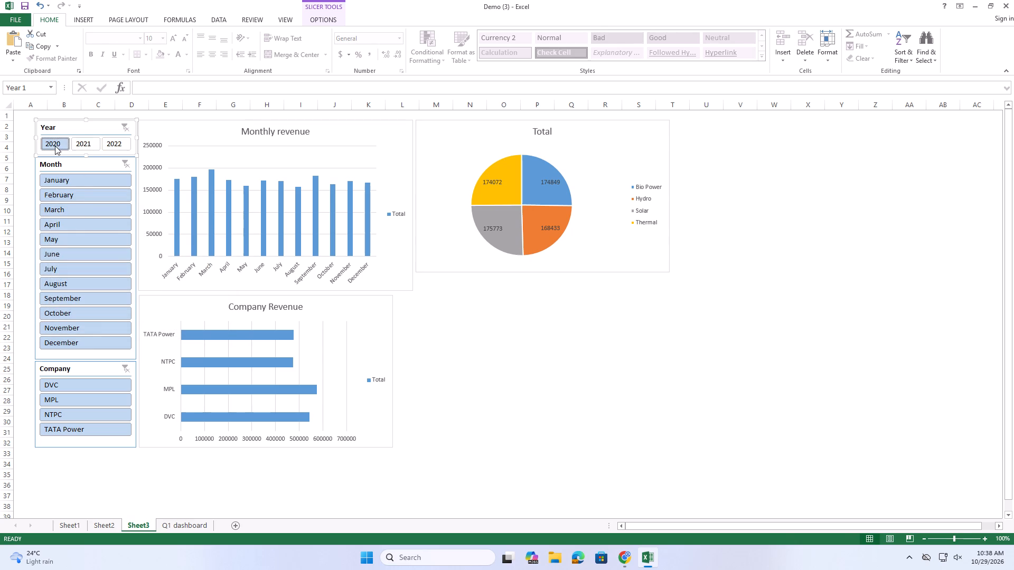
click(84, 144)
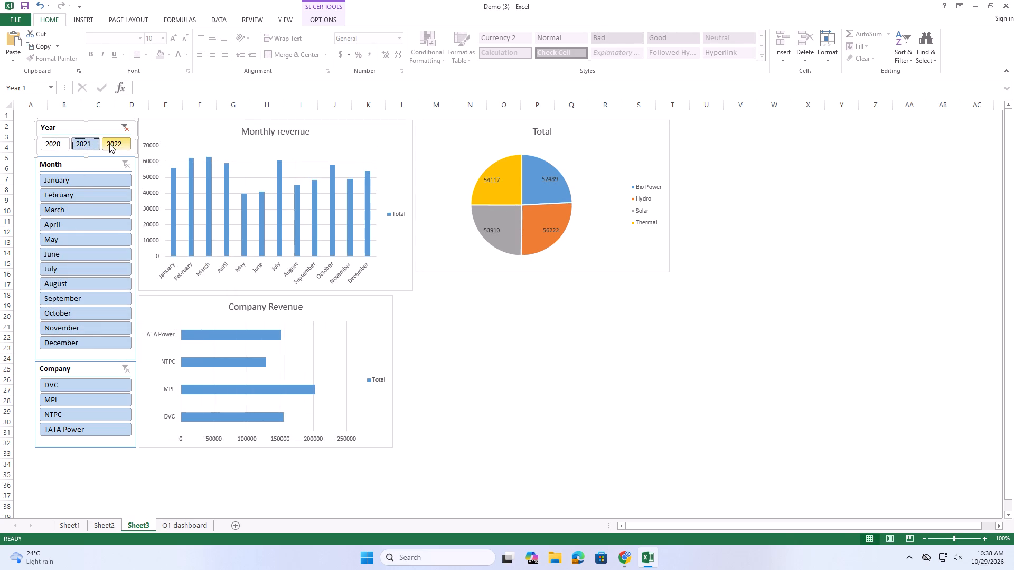
click(117, 143)
click(129, 132)
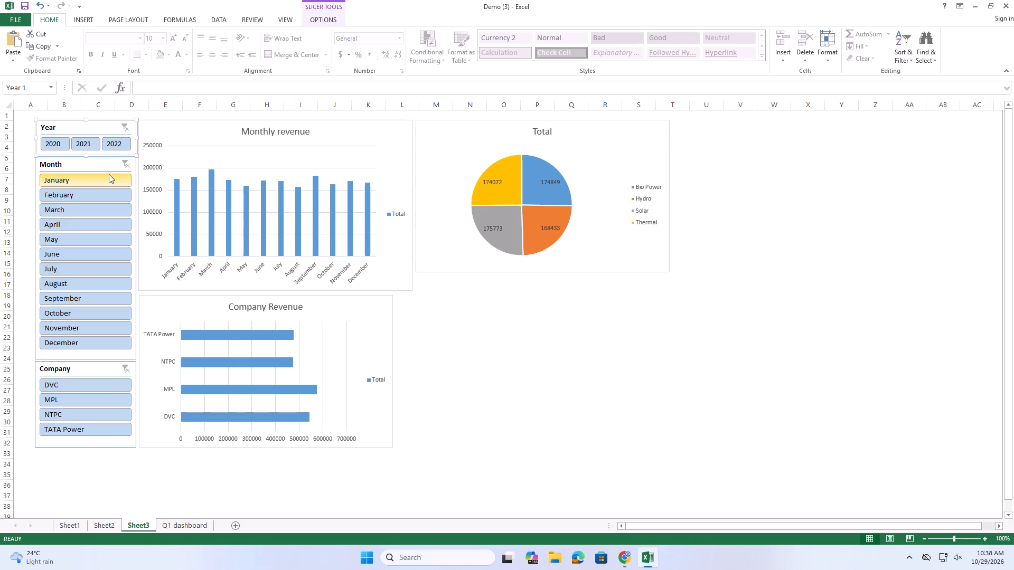
Connect the Month slicer to PivotTable1, PivotTable2 and PivotTable4 in addition to PivotTable6.
right_click(100, 169)
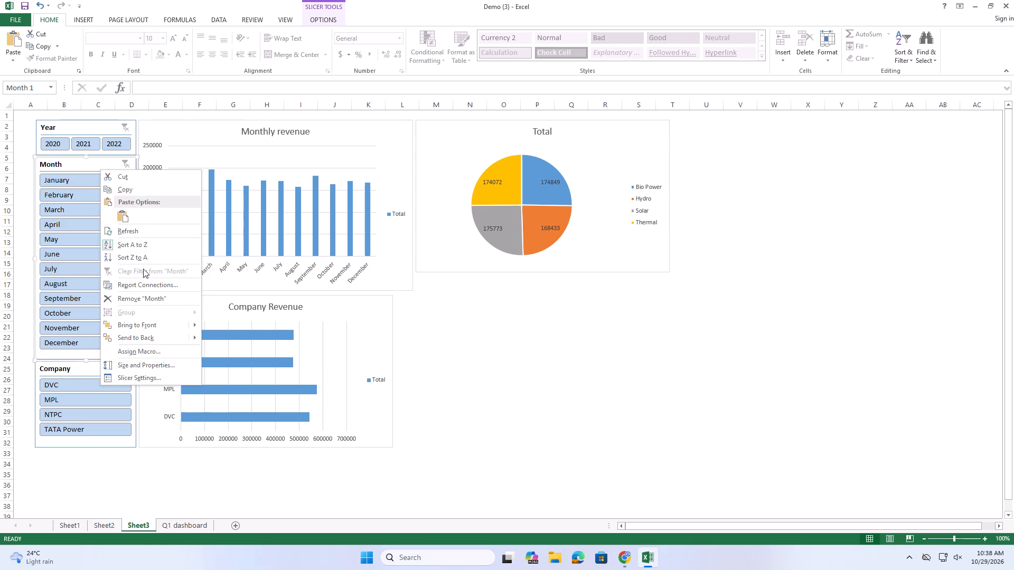
click(146, 283)
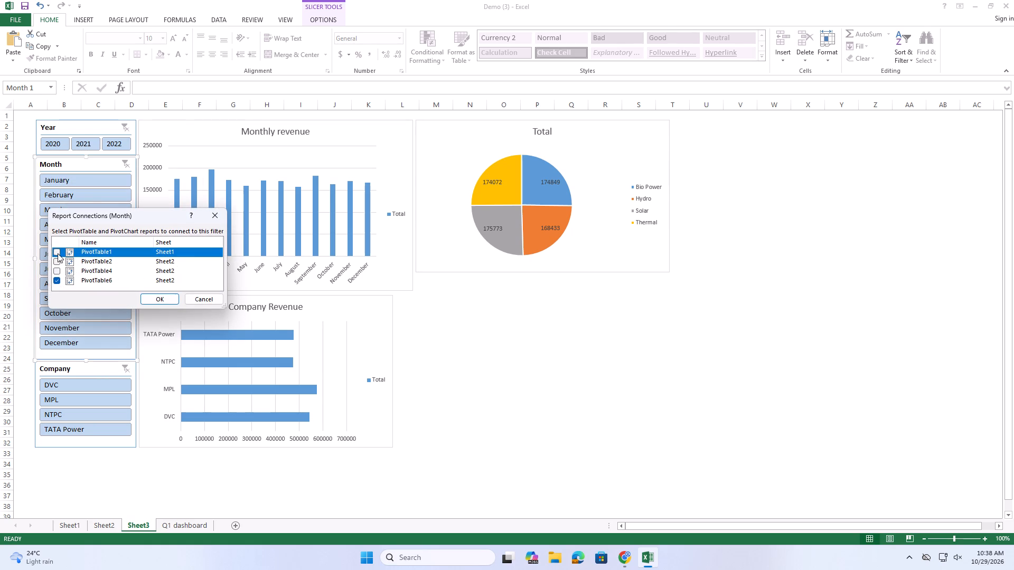
click(58, 250)
click(57, 258)
click(58, 266)
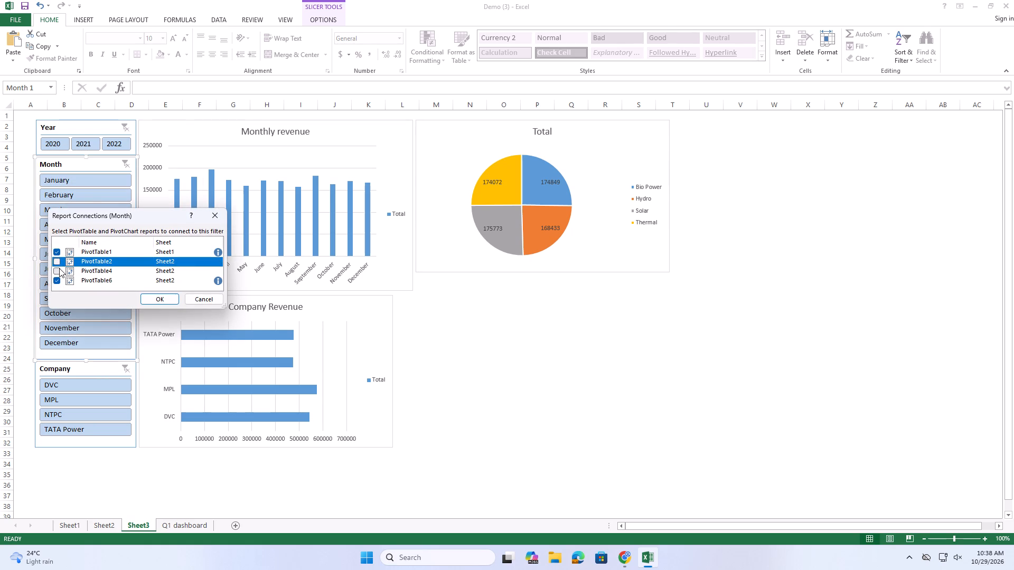
click(59, 268)
click(59, 263)
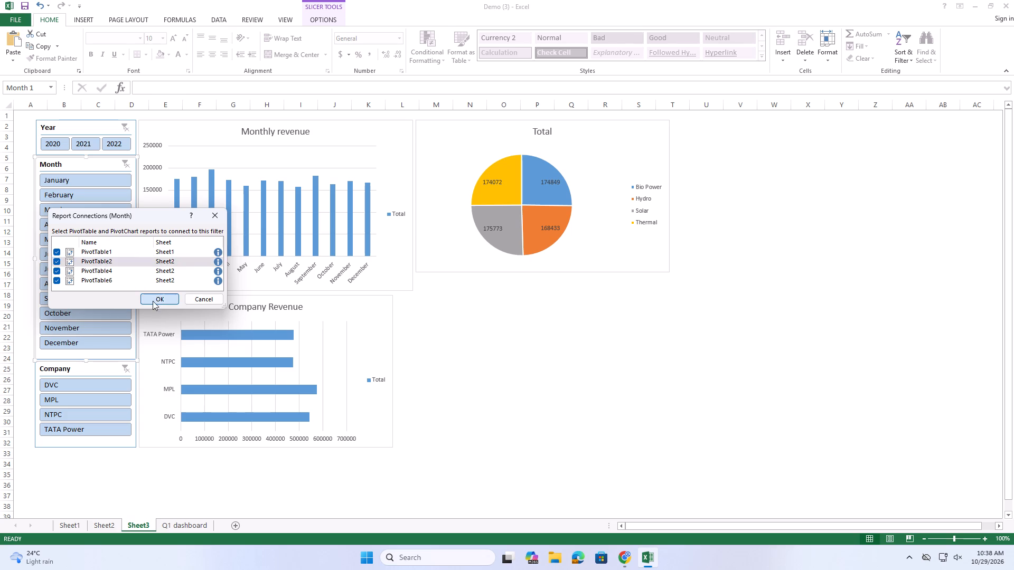
click(153, 301)
Connect the Company slicer to PivotTable1, PivotTable2 and PivotTable4 in addition to PivotTable6.
right_click(100, 373)
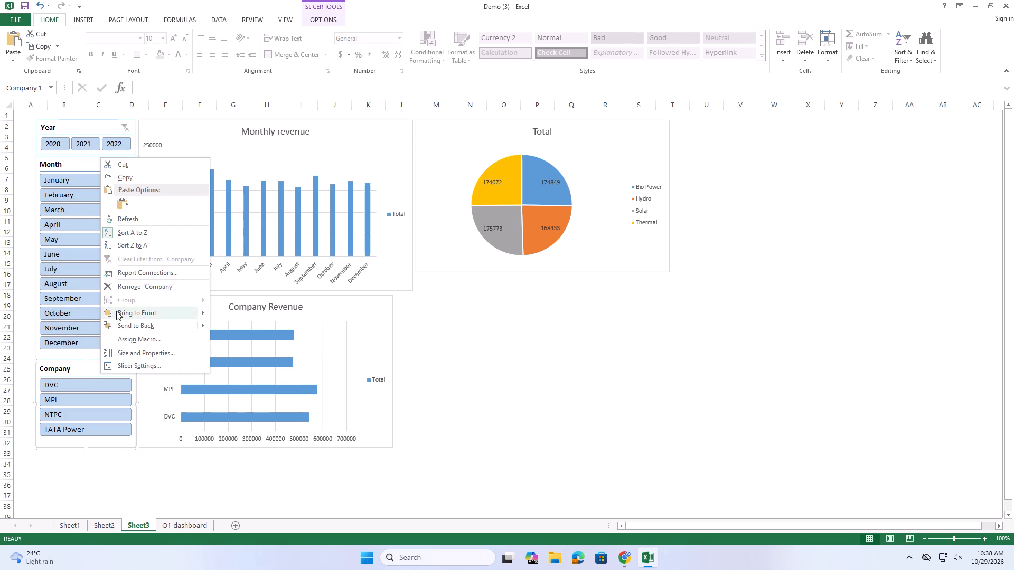
click(142, 273)
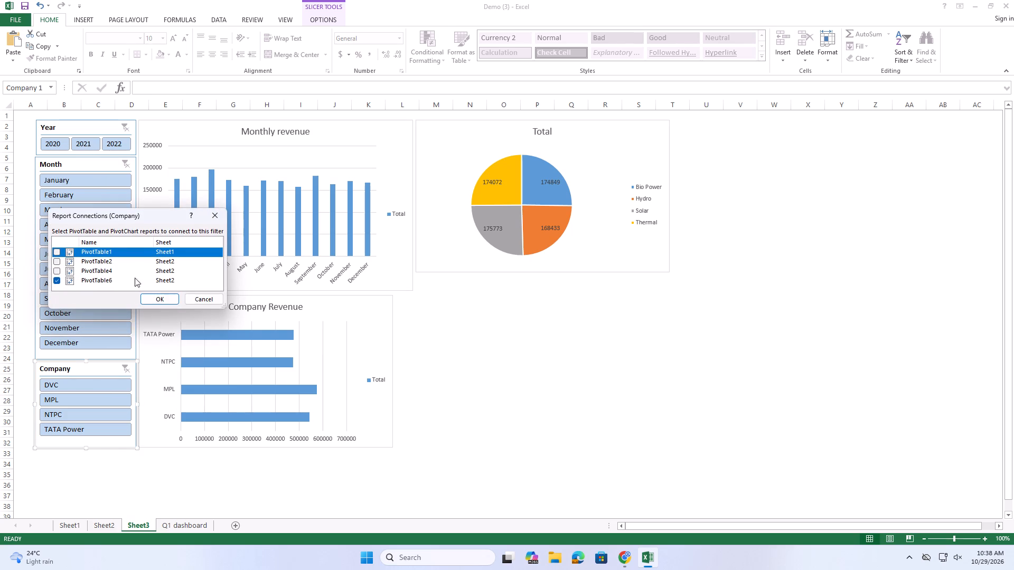
click(64, 252)
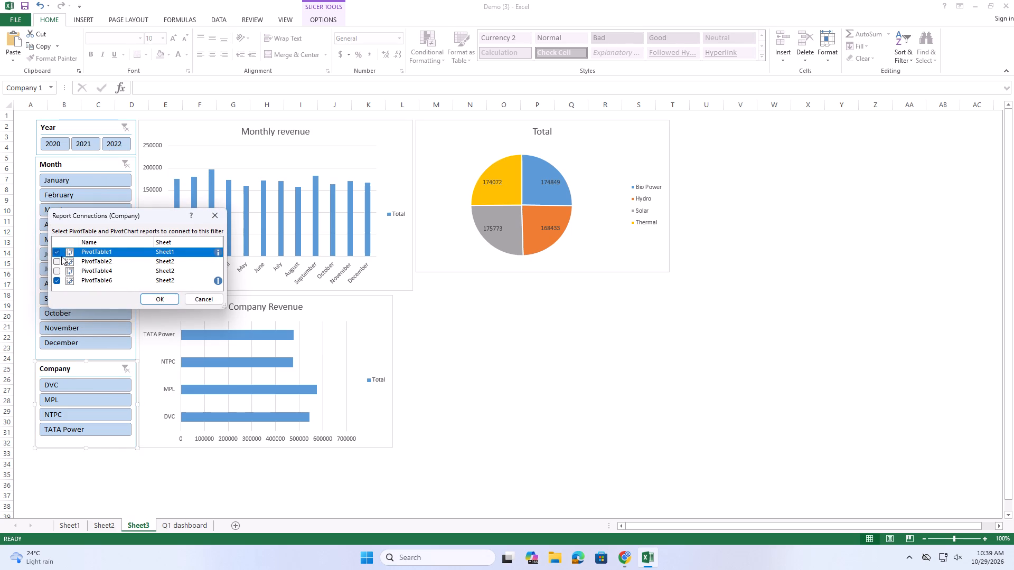
click(61, 260)
click(59, 264)
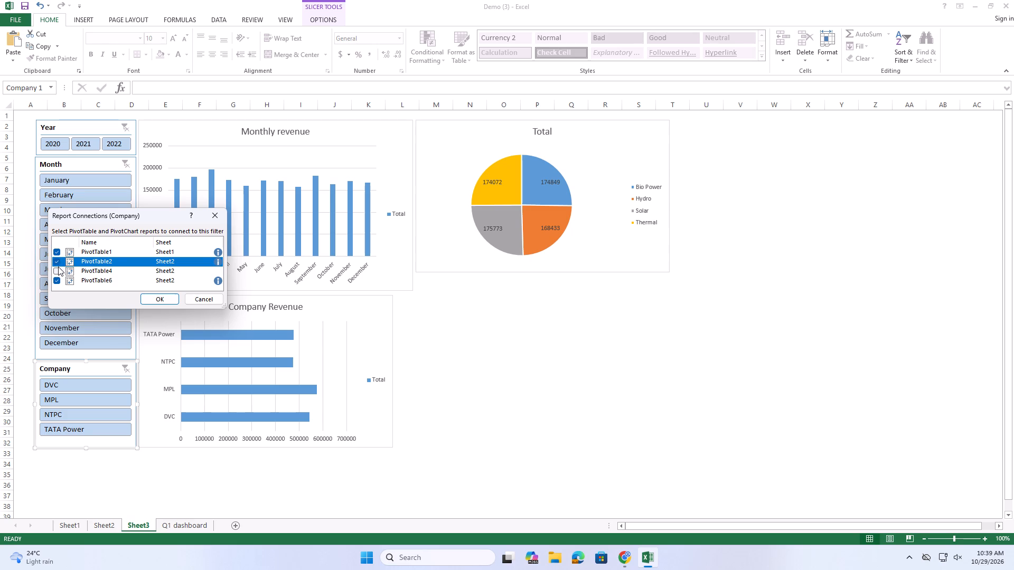
click(58, 267)
click(60, 270)
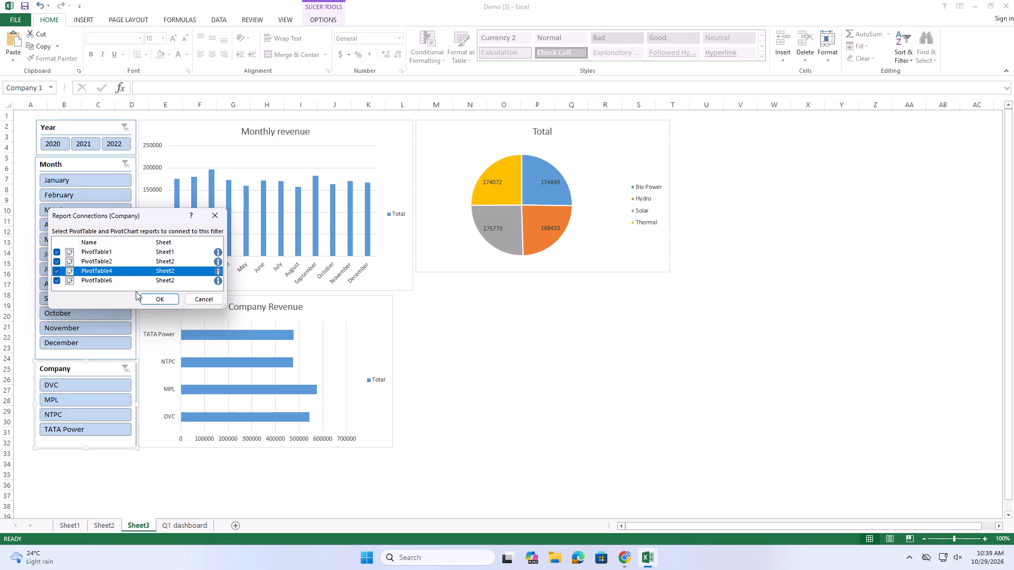
click(148, 295)
Test the Company slicer on DVC, MPL, NTPC and TATA Power to check the charts' response, and clear its filter.
click(112, 387)
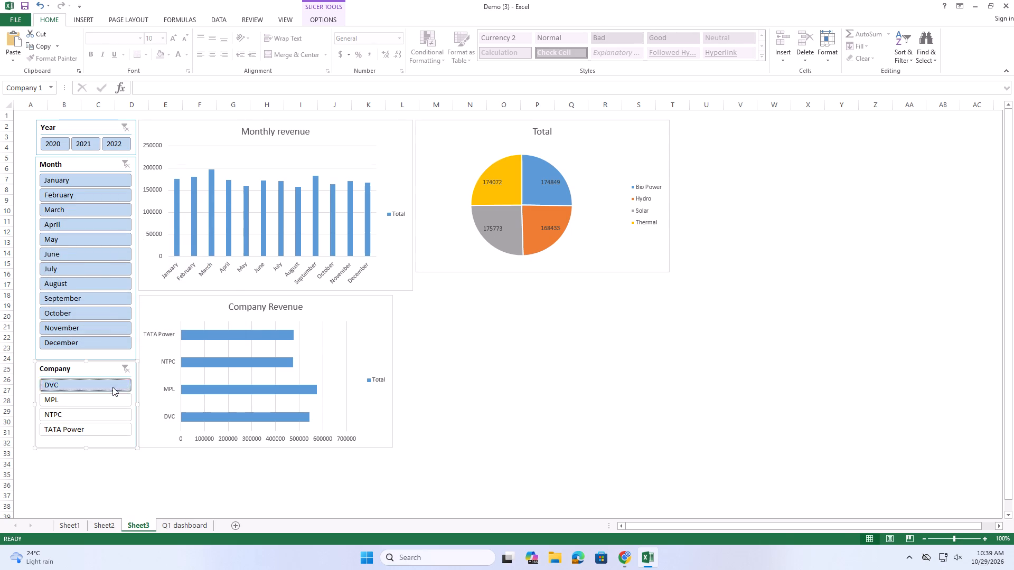
click(105, 396)
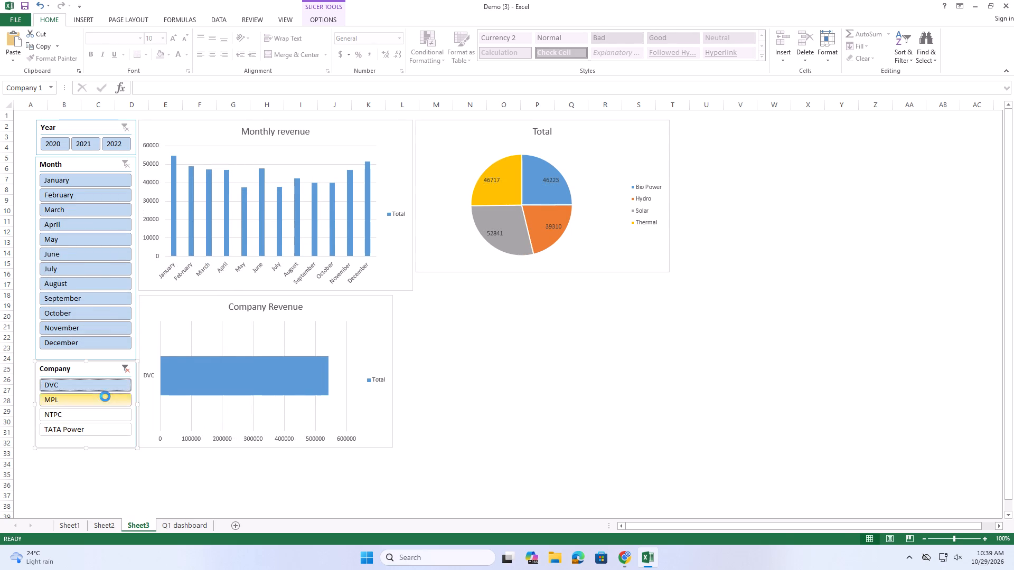
click(102, 412)
click(105, 433)
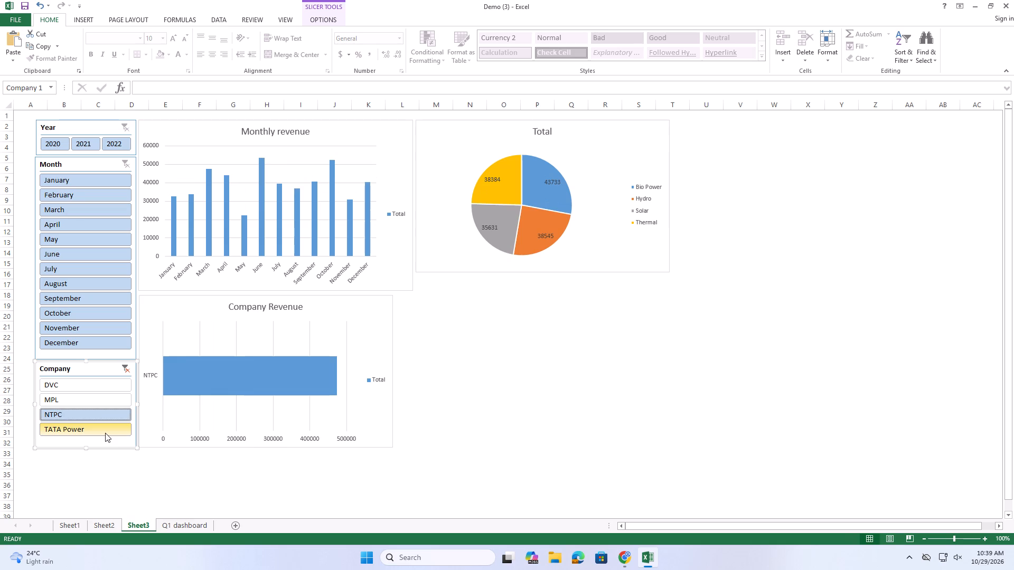
click(120, 370)
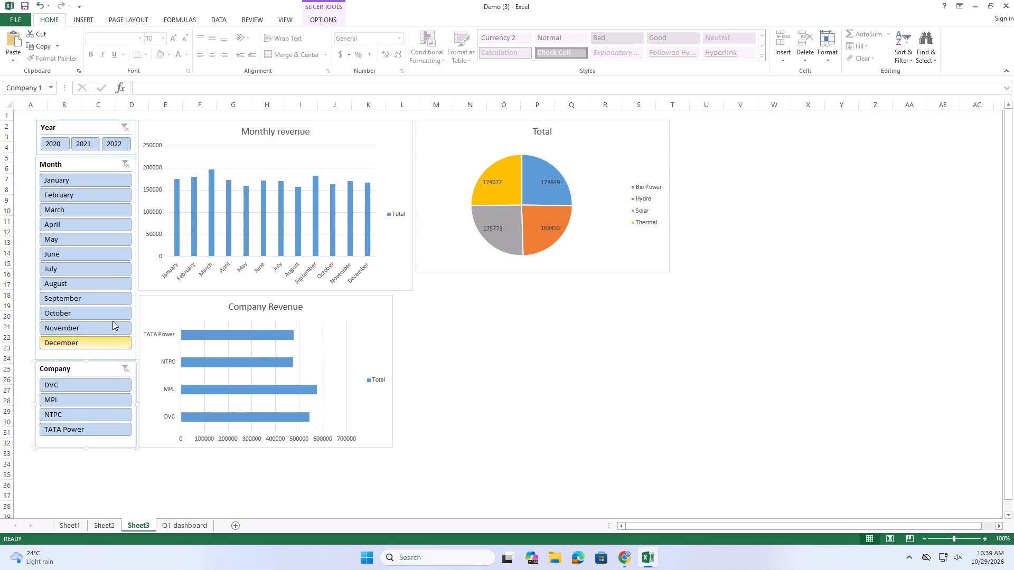
Test the Month slicer on several months from January through December to check the charts' response, and clear its filter.
click(102, 183)
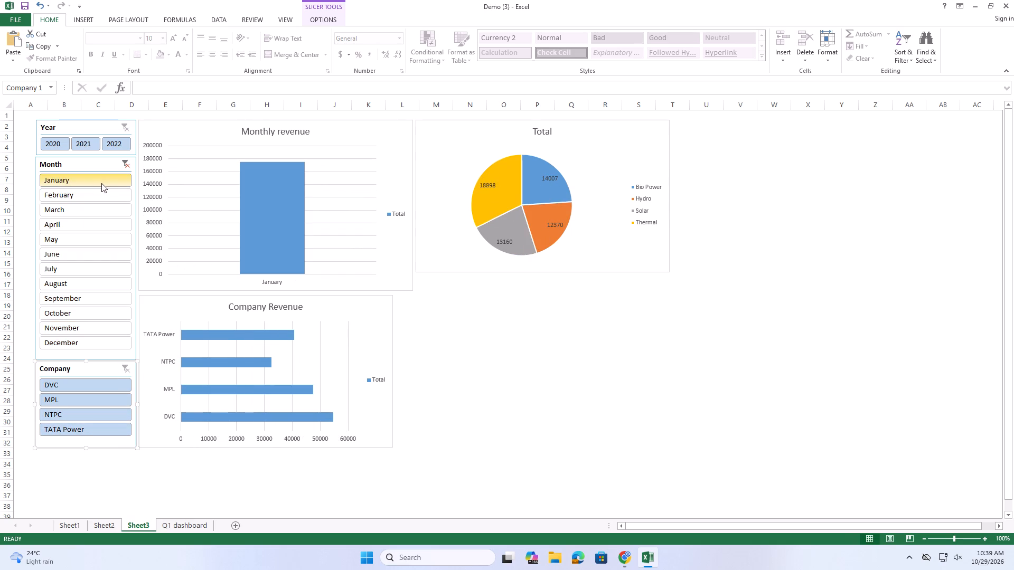
click(99, 200)
click(99, 224)
click(97, 265)
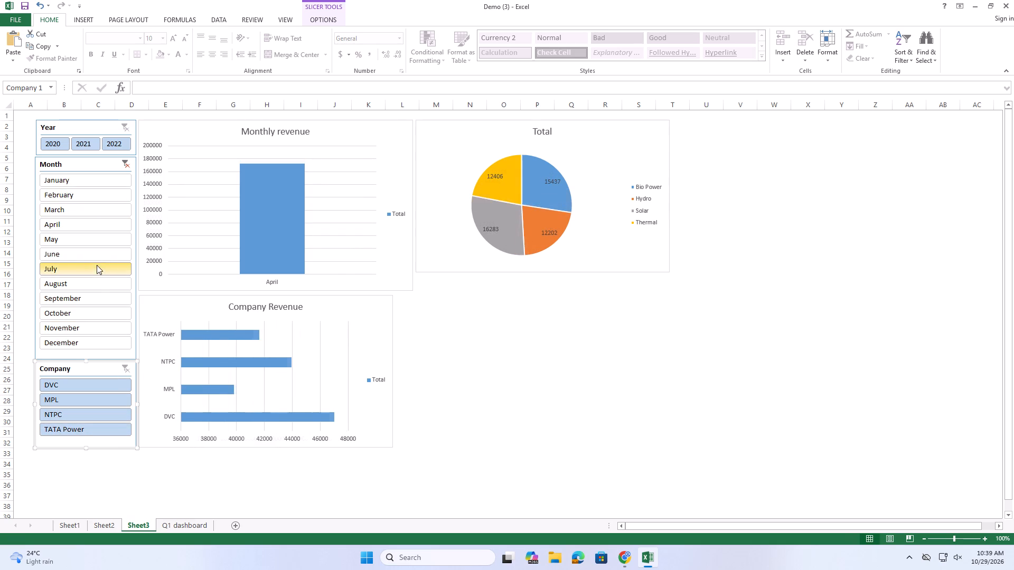
click(95, 289)
click(93, 313)
click(91, 327)
click(91, 338)
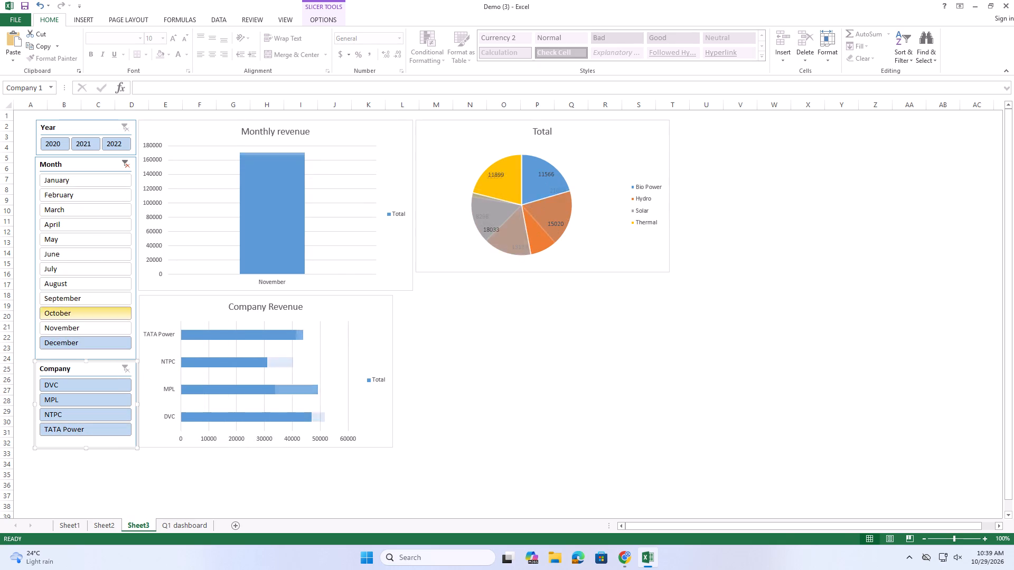
click(126, 163)
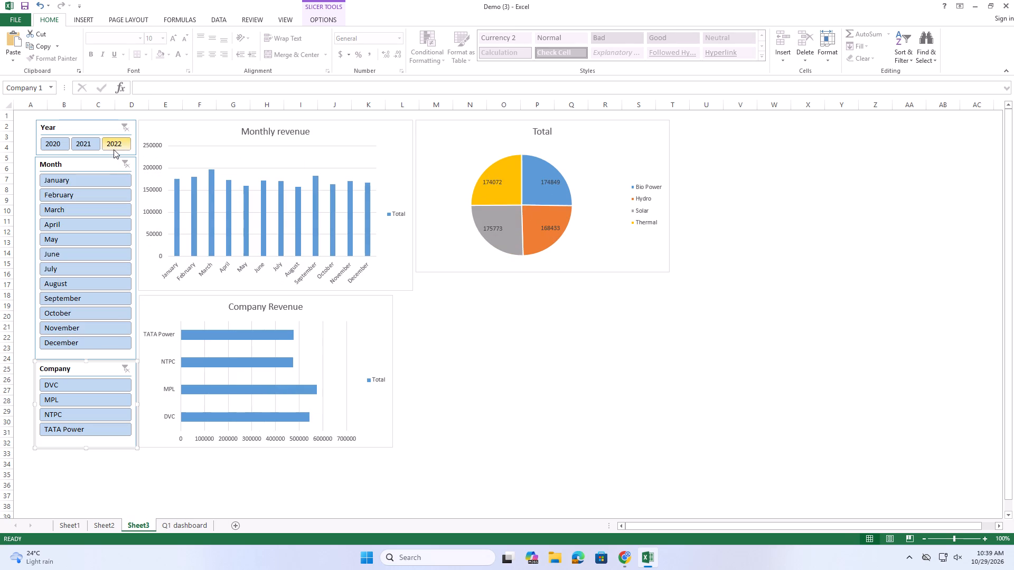
Test the Year slicer again on 2022, 2021 and 2020, compare the charts, and clear its filter.
click(114, 144)
click(91, 141)
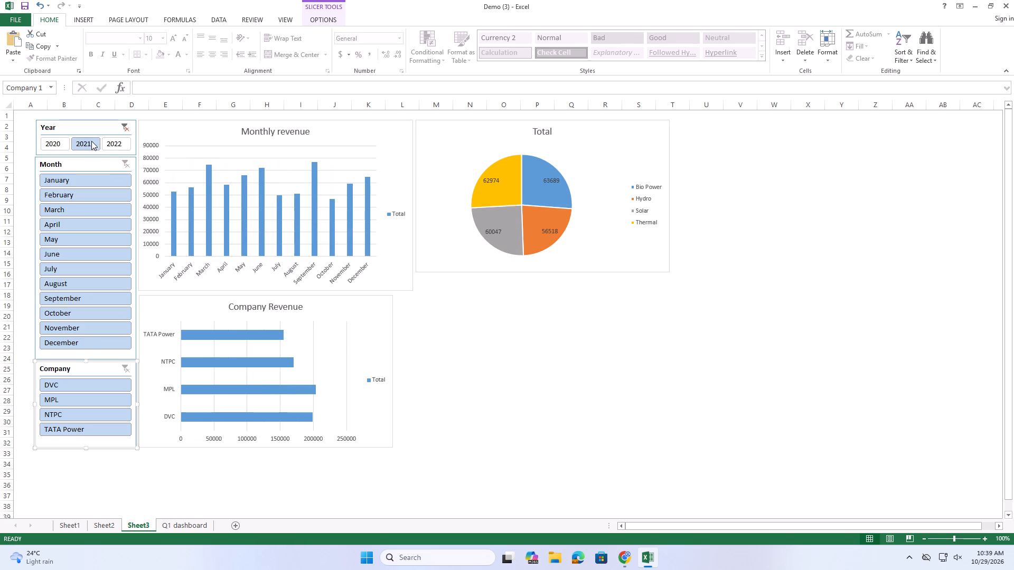
click(63, 142)
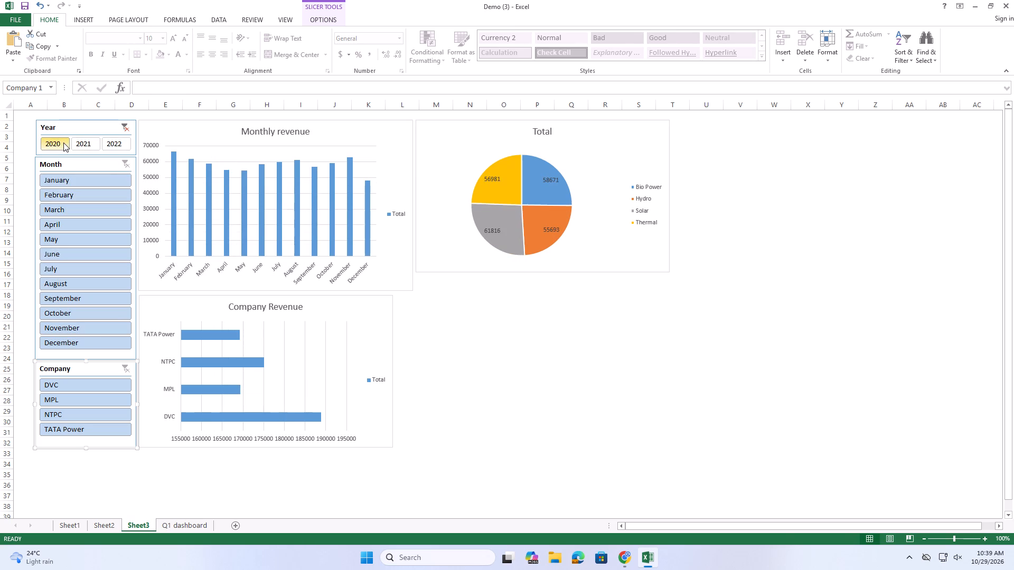
click(126, 129)
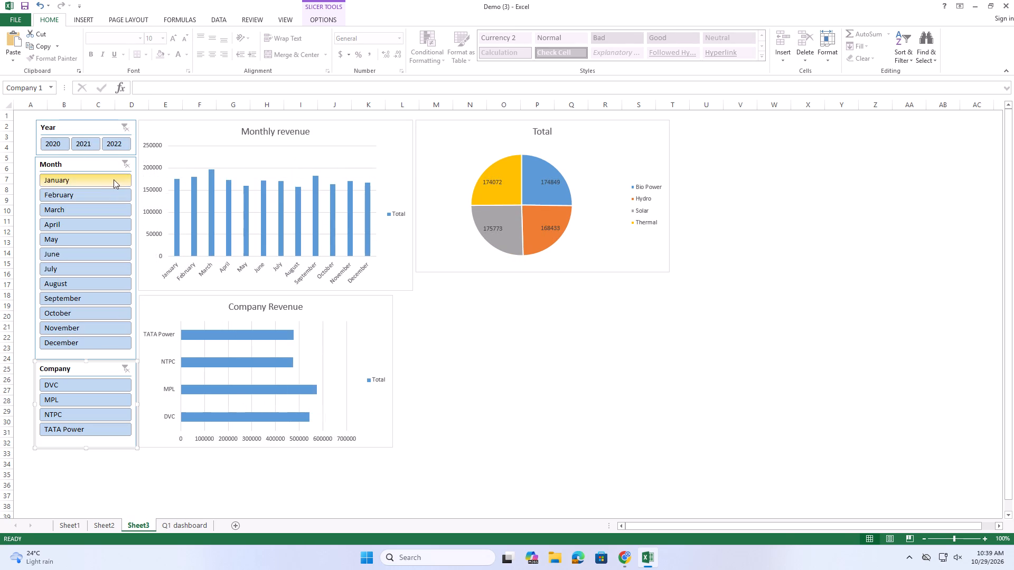